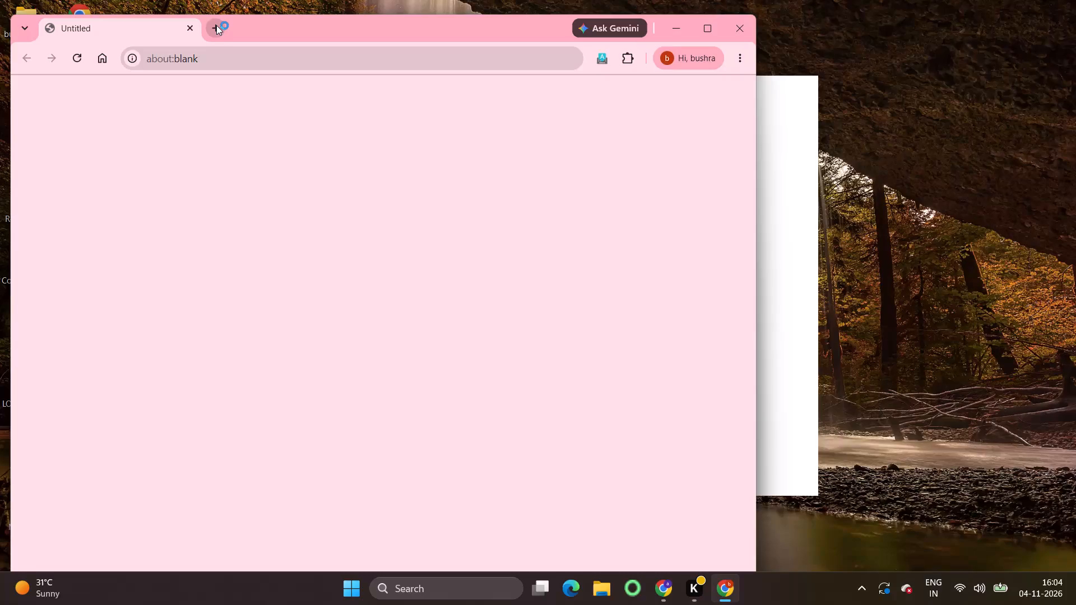
Search Google for Canva in a new maximized browser tab and open the Canva India website.
{"action": "left_click", "coordinate": [216, 25]}
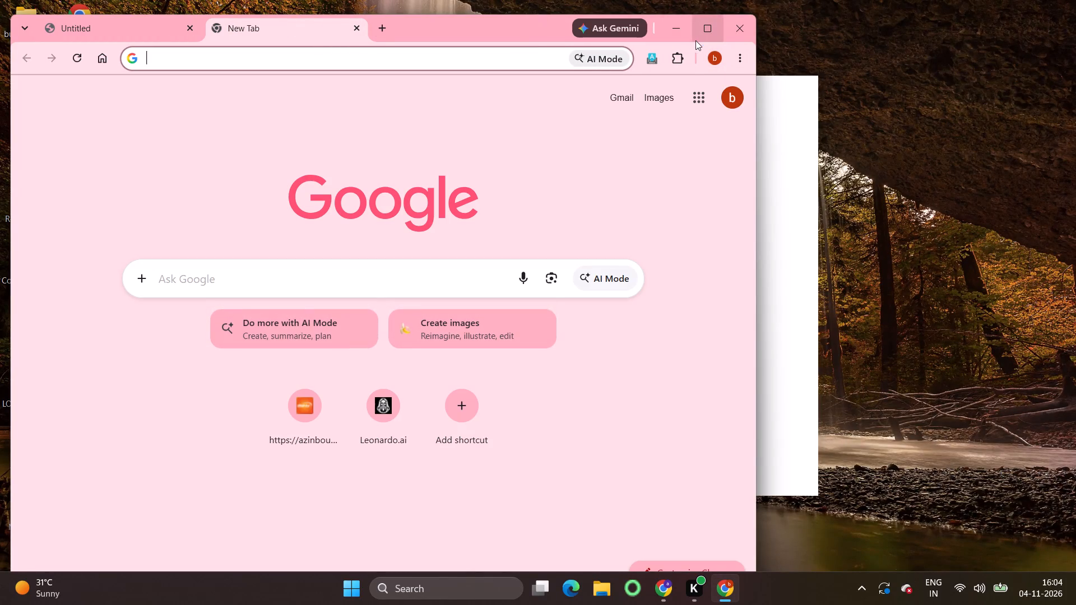
{"action": "left_click", "coordinate": [706, 29]}
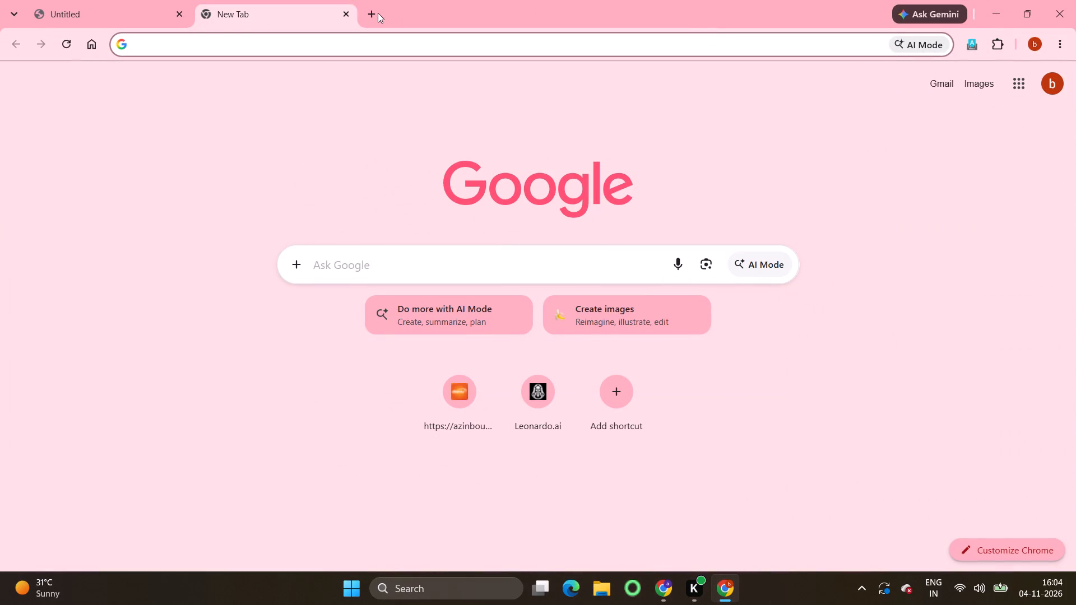
{"action": "left_click", "coordinate": [338, 268]}
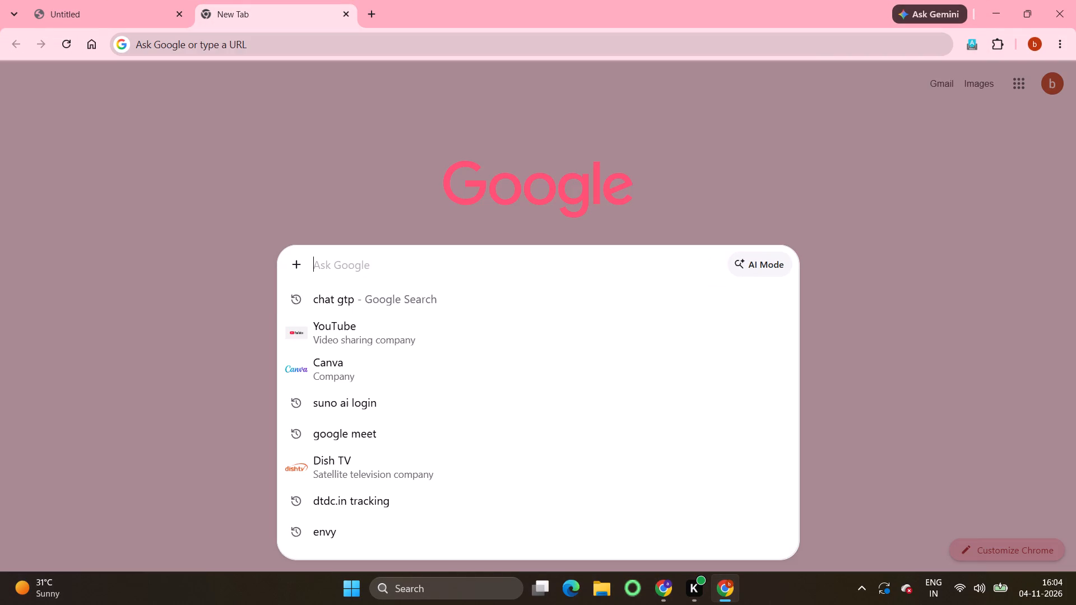
{"action": "left_click", "coordinate": [331, 362]}
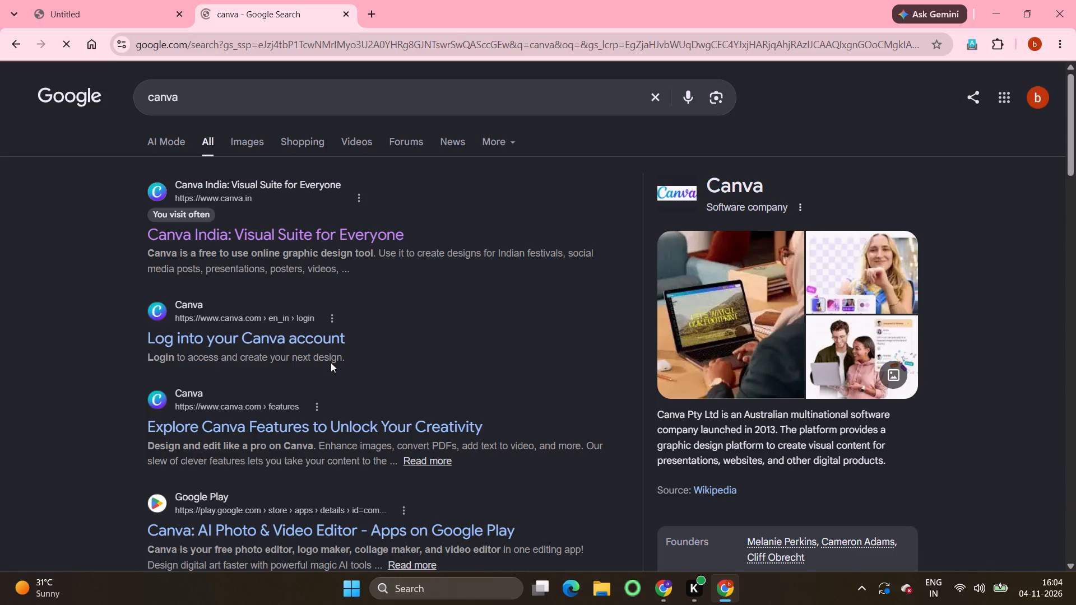
{"action": "left_click", "coordinate": [218, 243]}
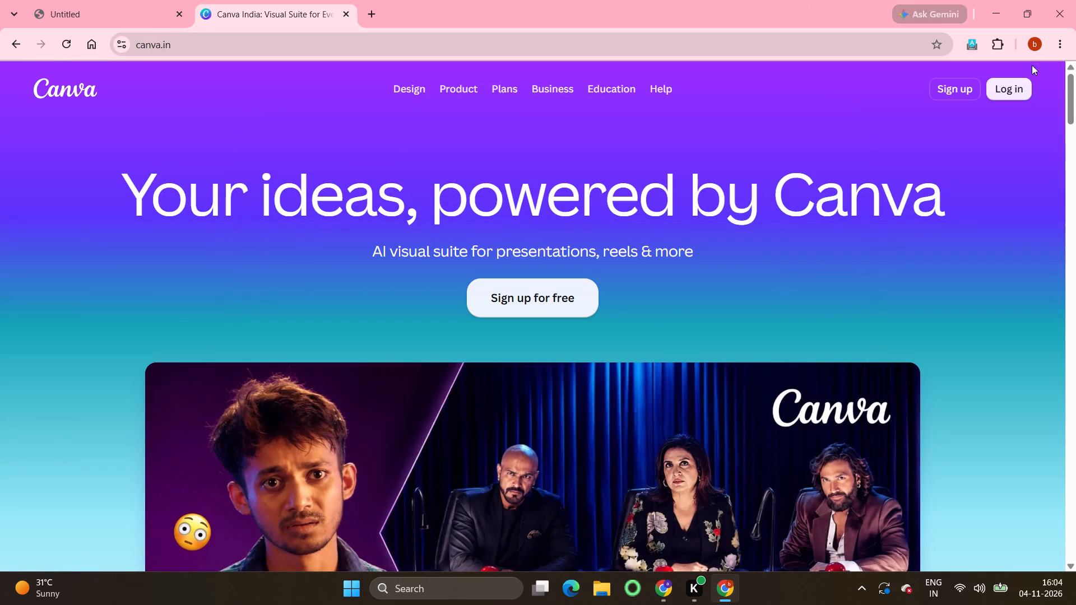
Sign in to Canva with the suggested Google account.
{"action": "left_click", "coordinate": [885, 141]}
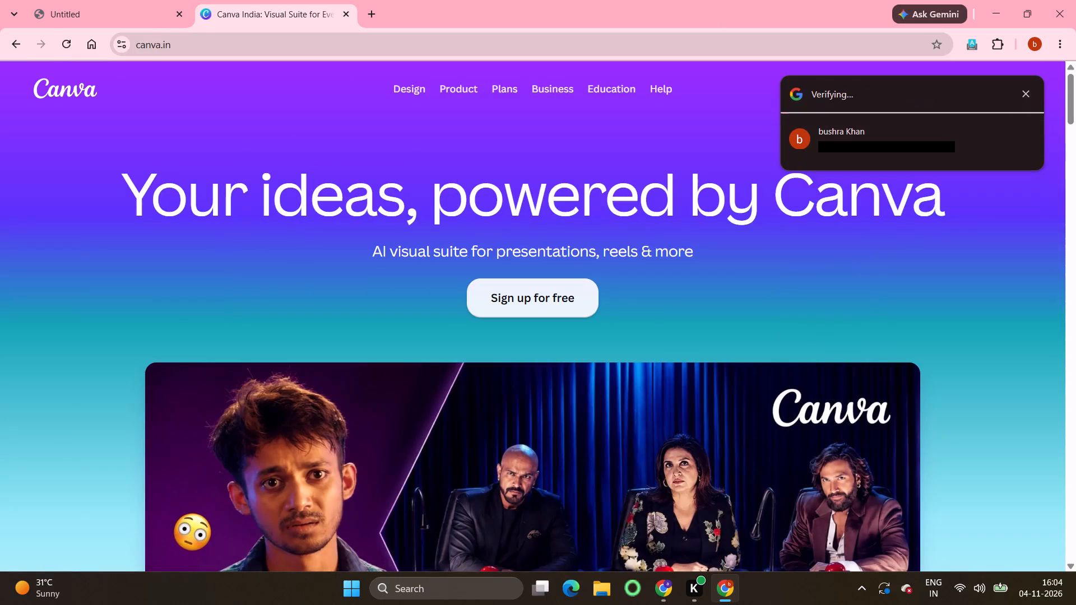
{"action": "left_click", "coordinate": [908, 147]}
{"action": "left_click", "coordinate": [1027, 92]}
{"action": "left_click", "coordinate": [1018, 89]}
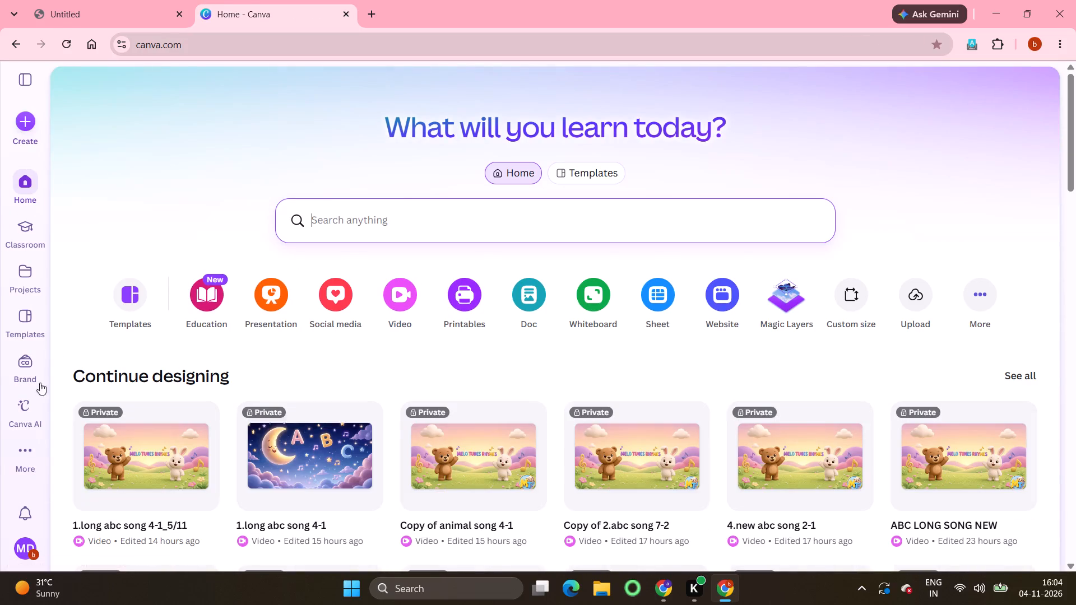
Open the video design "1.long abc song 4-1_5/11" from the recent projects.
{"action": "left_click", "coordinate": [25, 289]}
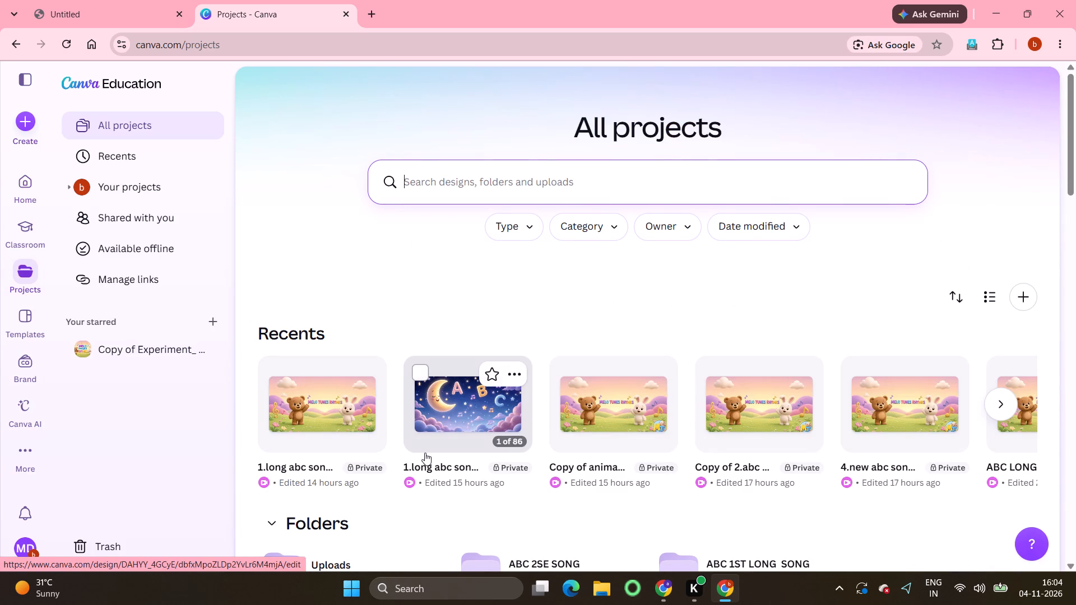
{"action": "scroll", "coordinate": [425, 453], "scroll_direction": "down", "scroll_amount": 1}
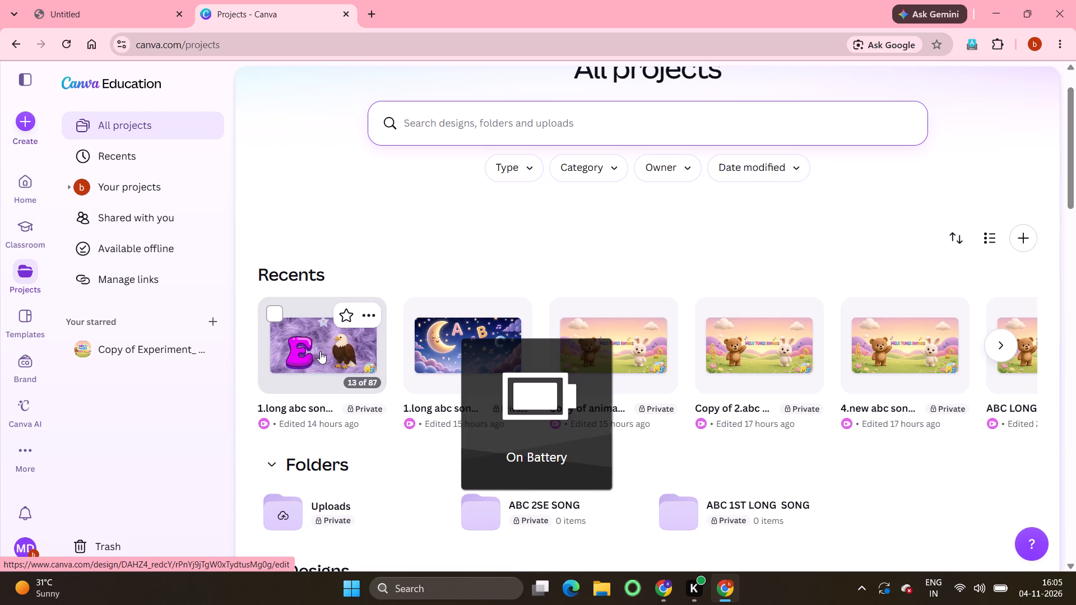
{"action": "left_click", "coordinate": [320, 351]}
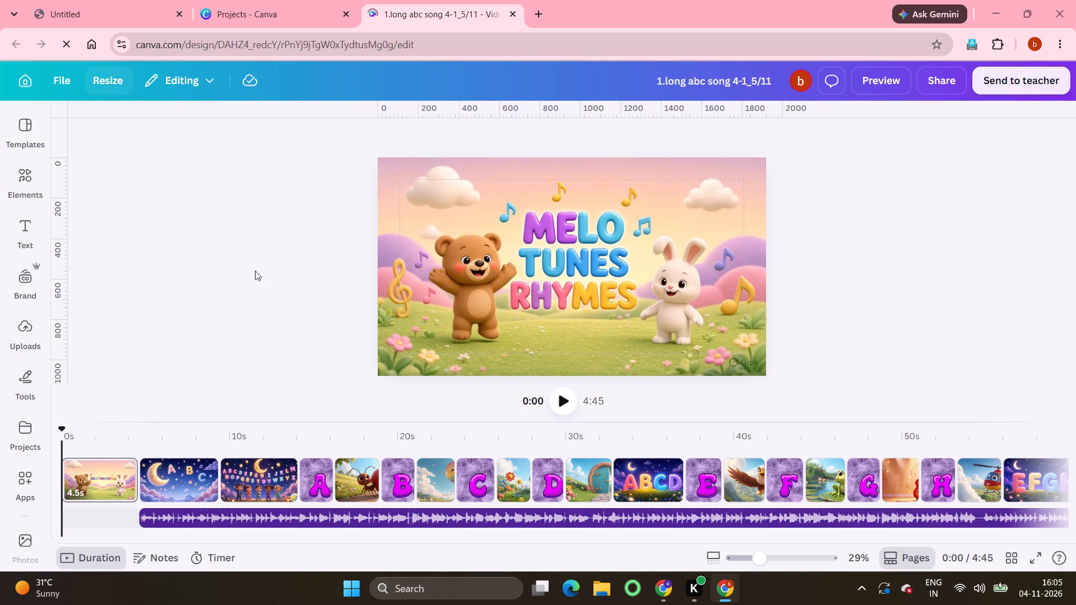
Delete all pages of the video, from the Melo Tunes Rhymes intro through the last page of the timeline.
{"action": "left_click", "coordinate": [96, 468]}
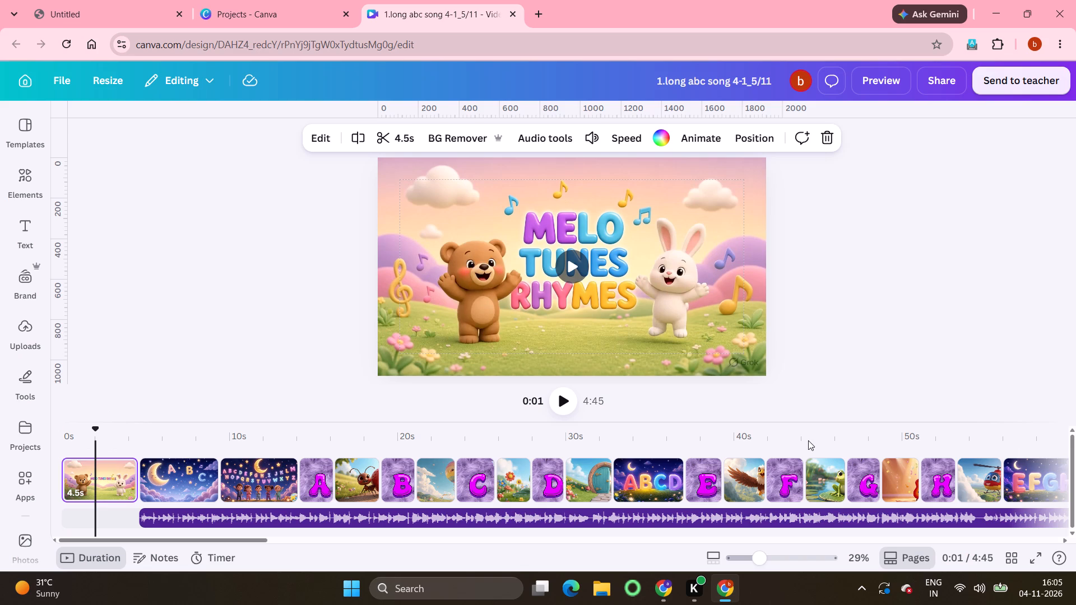
{"action": "scroll", "coordinate": [1058, 465], "scroll_direction": "left", "scroll_amount": 19, "text": "shift"}
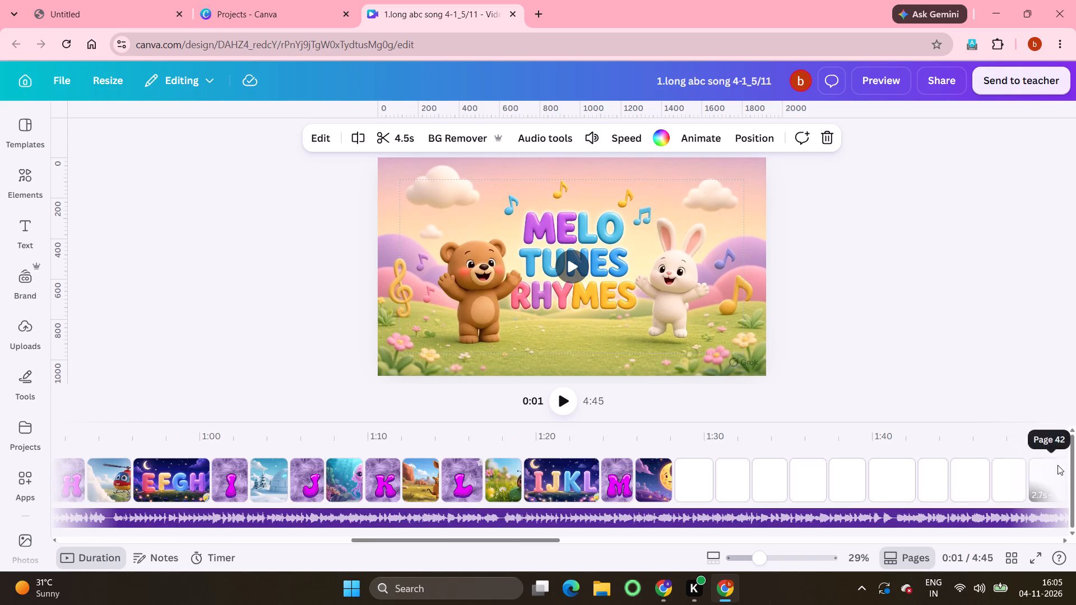
{"action": "scroll", "coordinate": [1058, 465], "scroll_direction": "left", "scroll_amount": 20, "text": "shift"}
{"action": "scroll", "coordinate": [1058, 465], "scroll_direction": "left", "scroll_amount": 7, "text": "shift"}
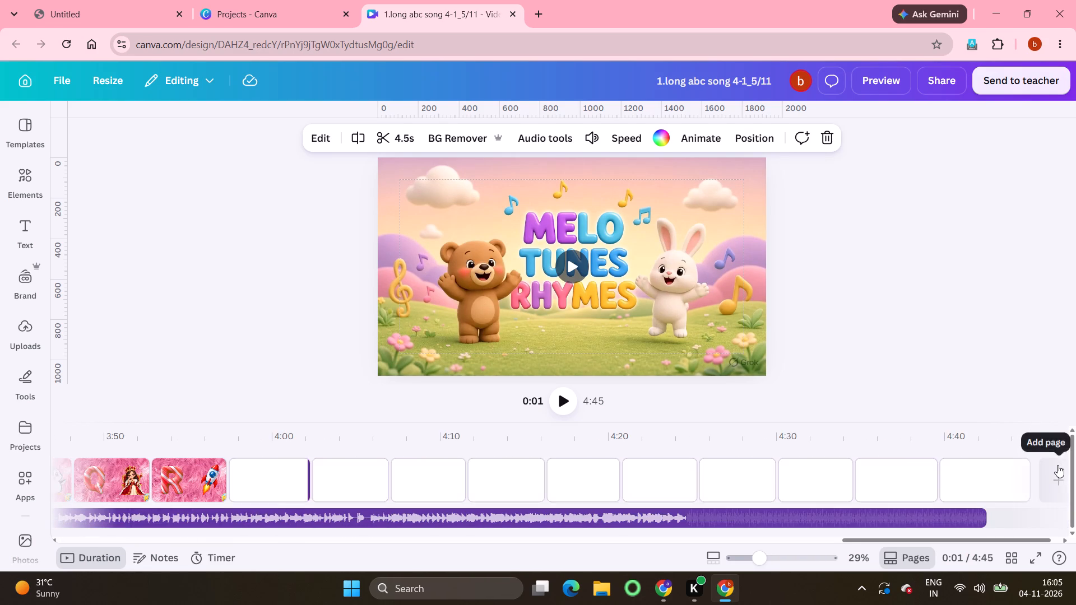
{"action": "scroll", "coordinate": [1058, 465], "scroll_direction": "left", "scroll_amount": 9, "text": "shift"}
{"action": "left_click", "coordinate": [936, 476], "text": "shift"}
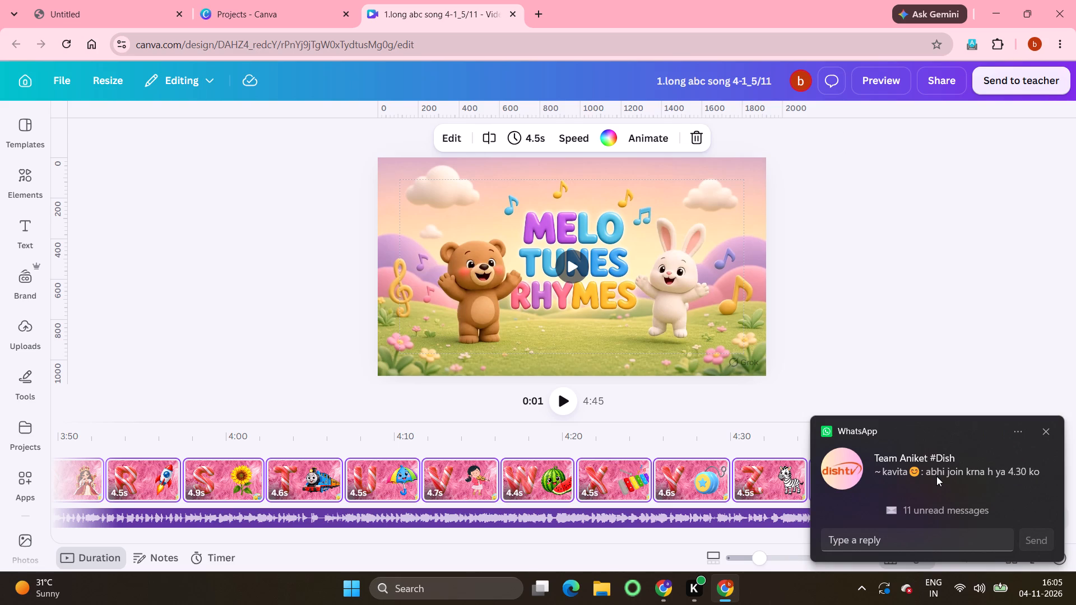
{"action": "key", "text": "BackSpace"}
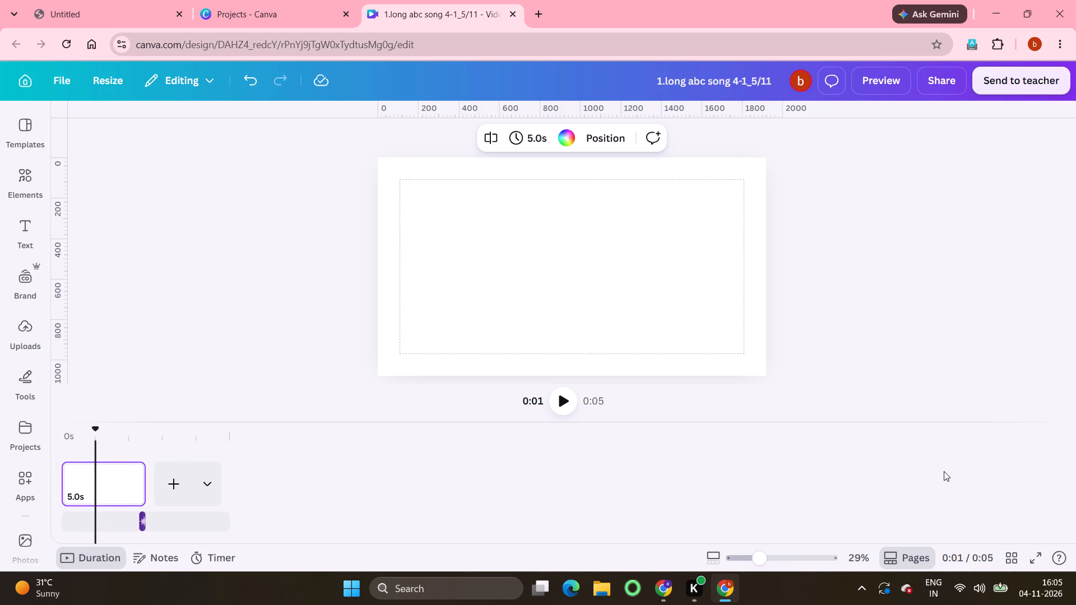
Browse the Photos category of the elements library for the blank page.
{"action": "left_click", "coordinate": [35, 185]}
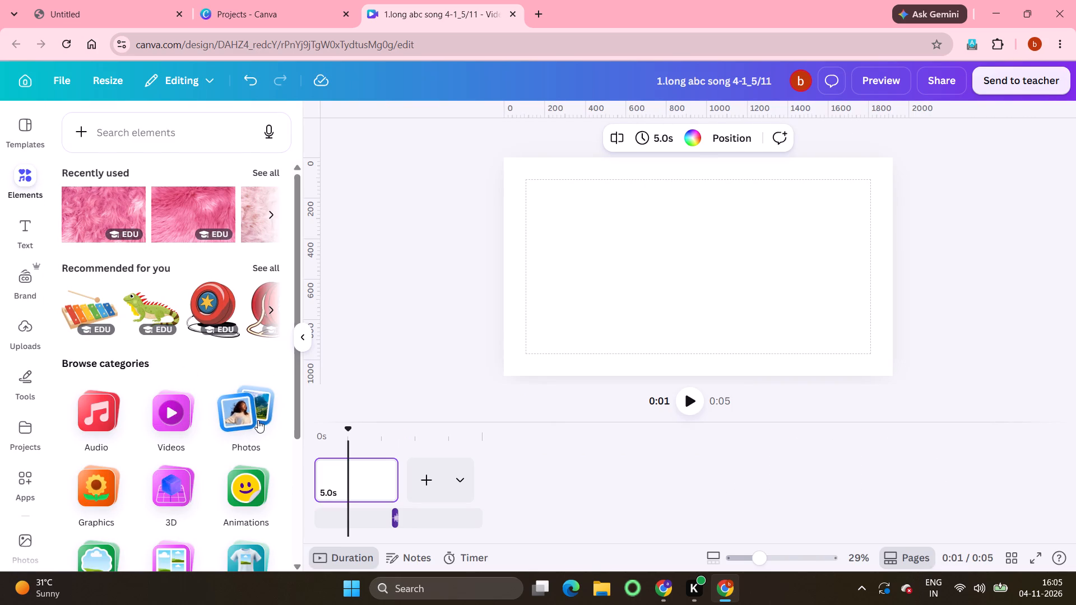
{"action": "left_click", "coordinate": [252, 404]}
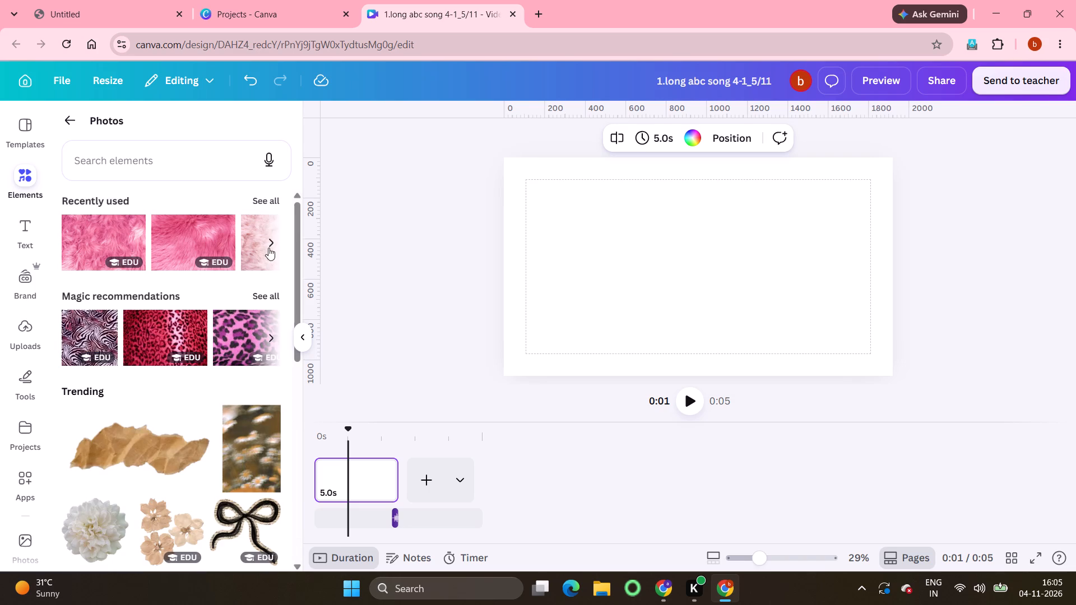
Add the recently used purple sunburst photo to the first page and set it as the page background.
{"action": "left_click", "coordinate": [267, 202]}
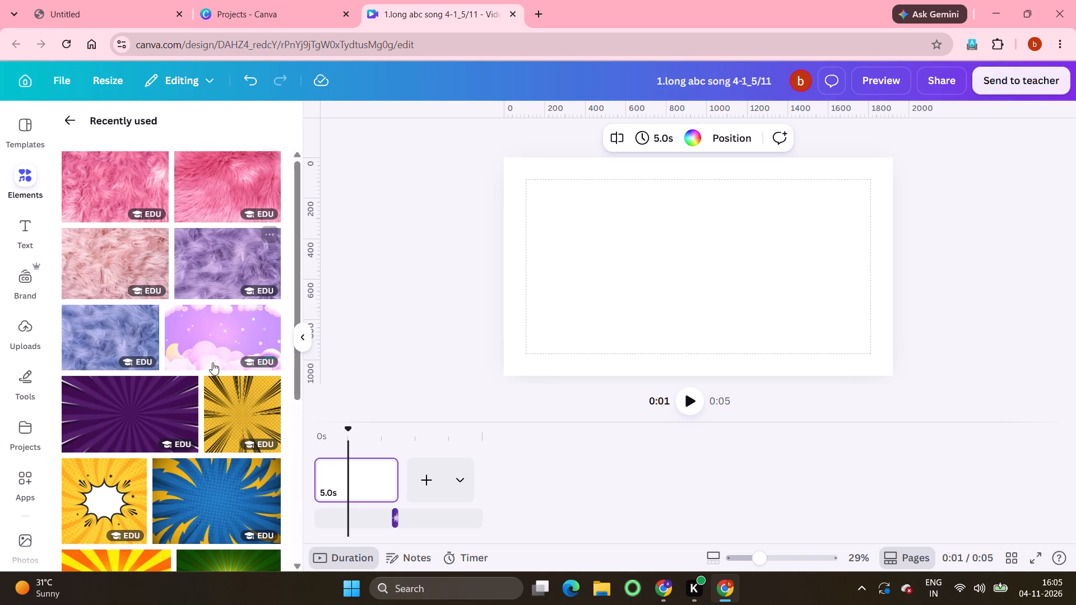
{"action": "scroll", "coordinate": [203, 509], "scroll_direction": "down", "scroll_amount": 3}
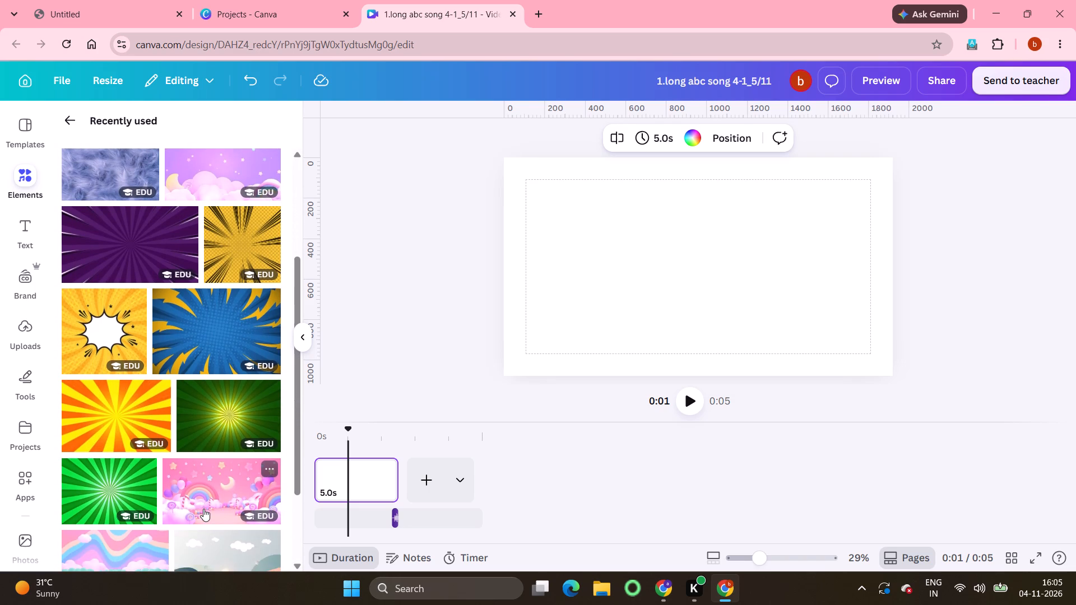
{"action": "scroll", "coordinate": [203, 509], "scroll_direction": "down", "scroll_amount": 1}
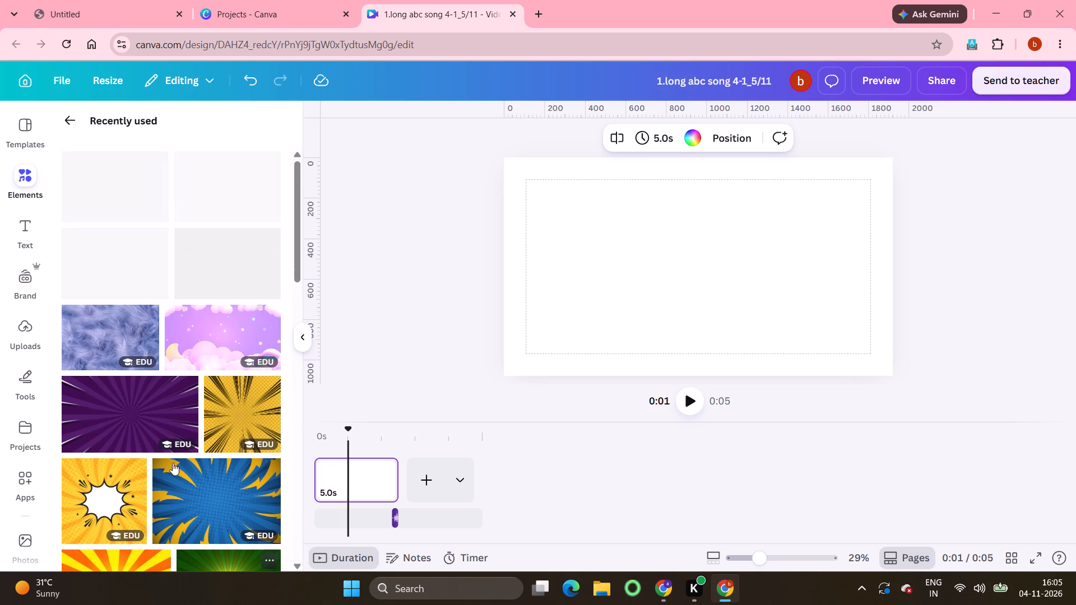
{"action": "left_click", "coordinate": [133, 415]}
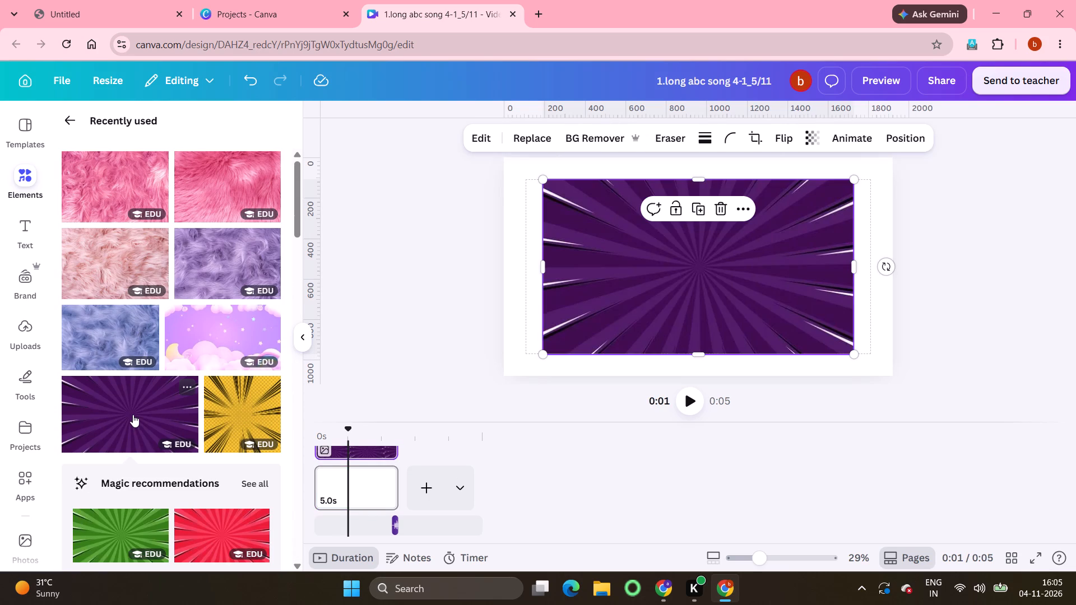
{"action": "left_click", "coordinate": [787, 277]}
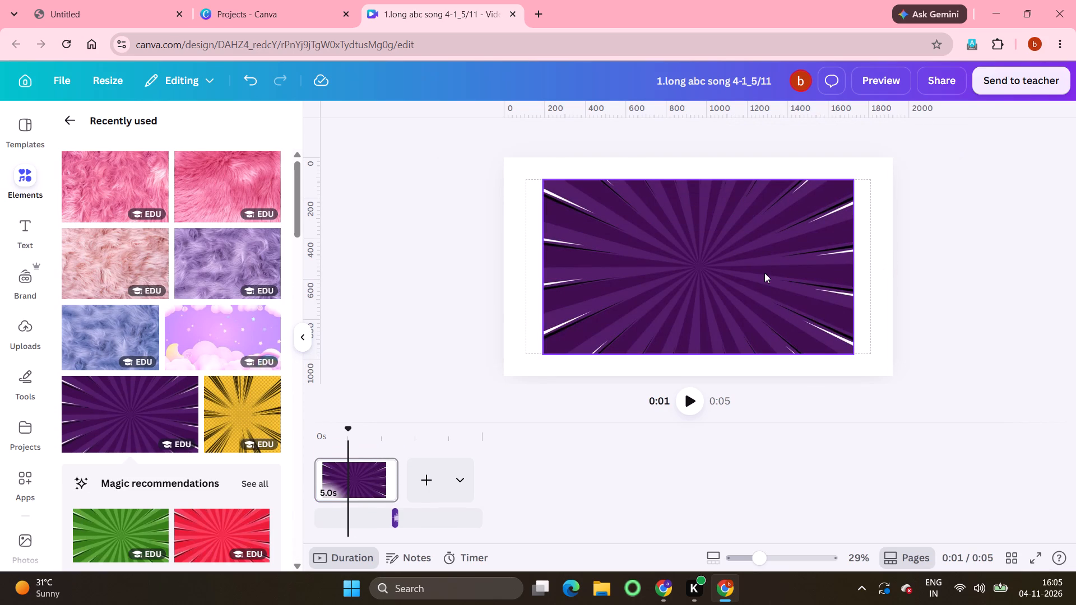
{"action": "right_click", "coordinate": [764, 273]}
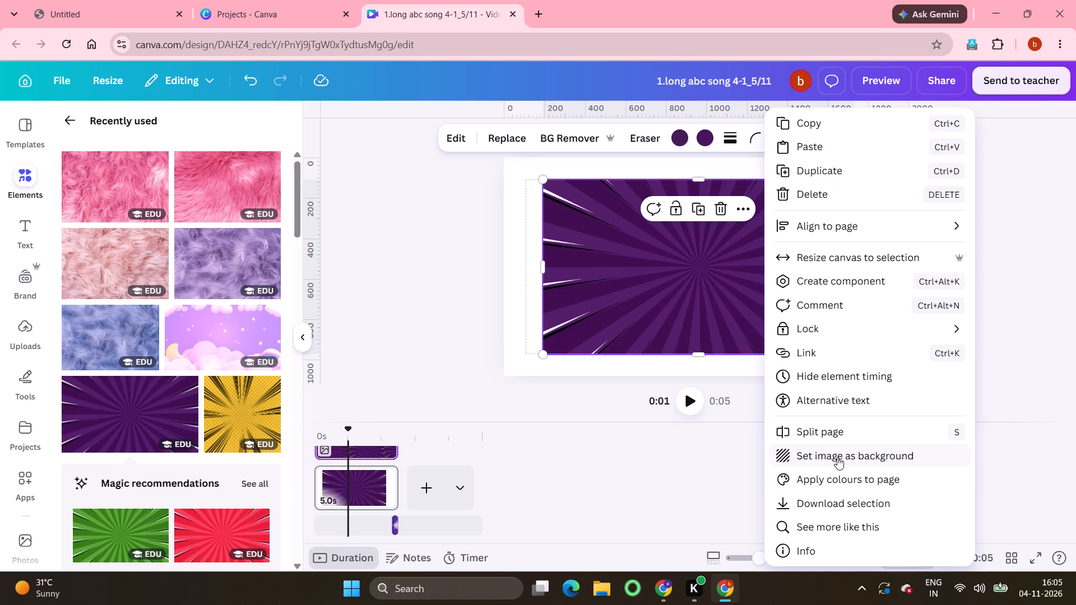
{"action": "left_click", "coordinate": [833, 458]}
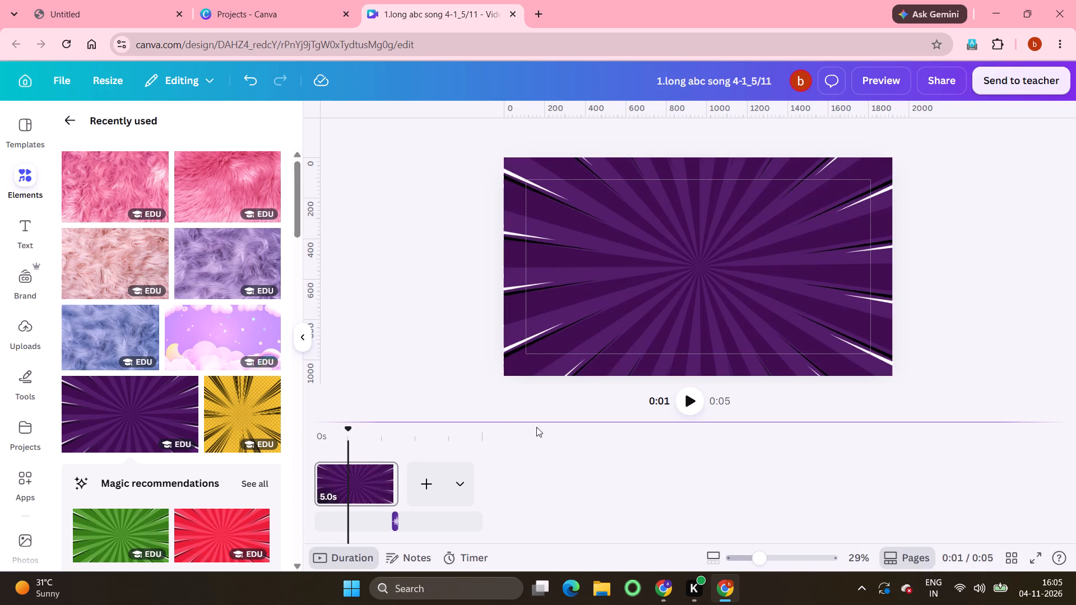
Add a second page and set the same purple sunburst photo as its background.
{"action": "scroll", "coordinate": [200, 454], "scroll_direction": "down", "scroll_amount": 5}
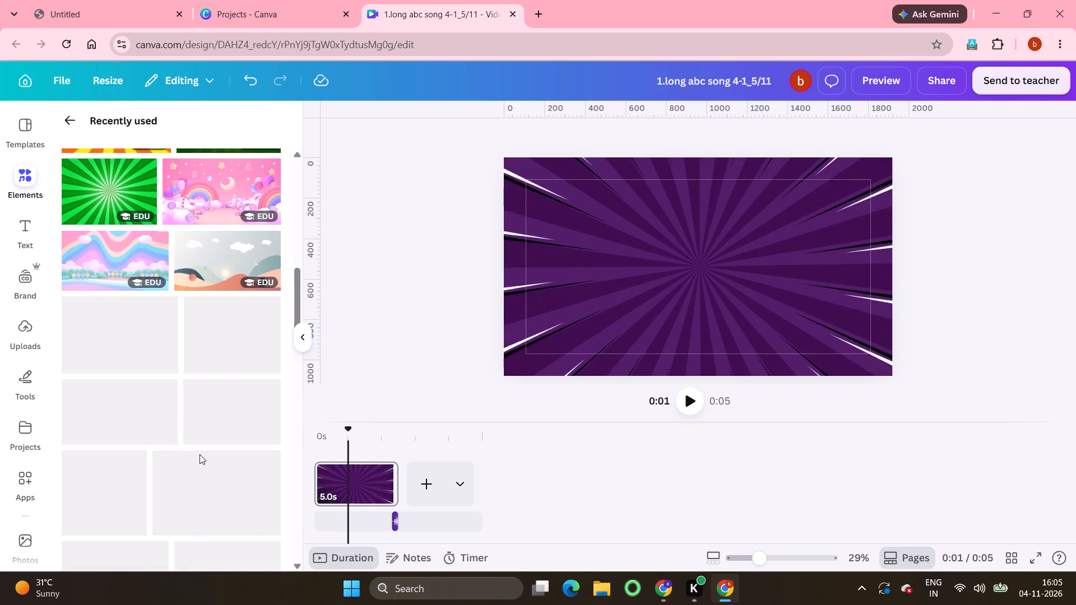
{"action": "scroll", "coordinate": [200, 454], "scroll_direction": "up", "scroll_amount": 8}
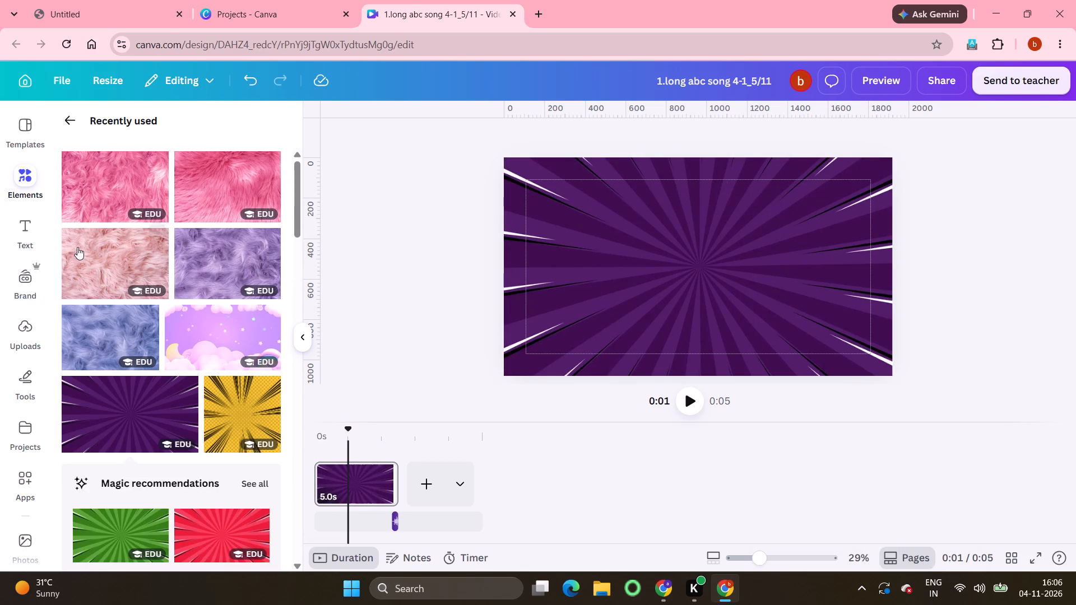
{"action": "left_click", "coordinate": [429, 482]}
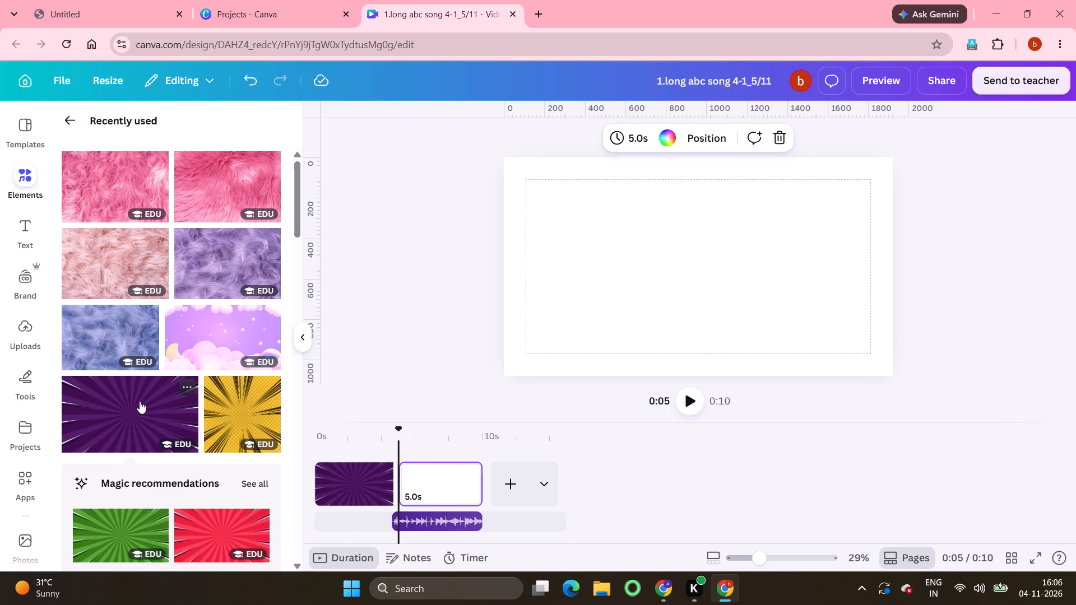
{"action": "left_click", "coordinate": [140, 401]}
{"action": "right_click", "coordinate": [740, 276]}
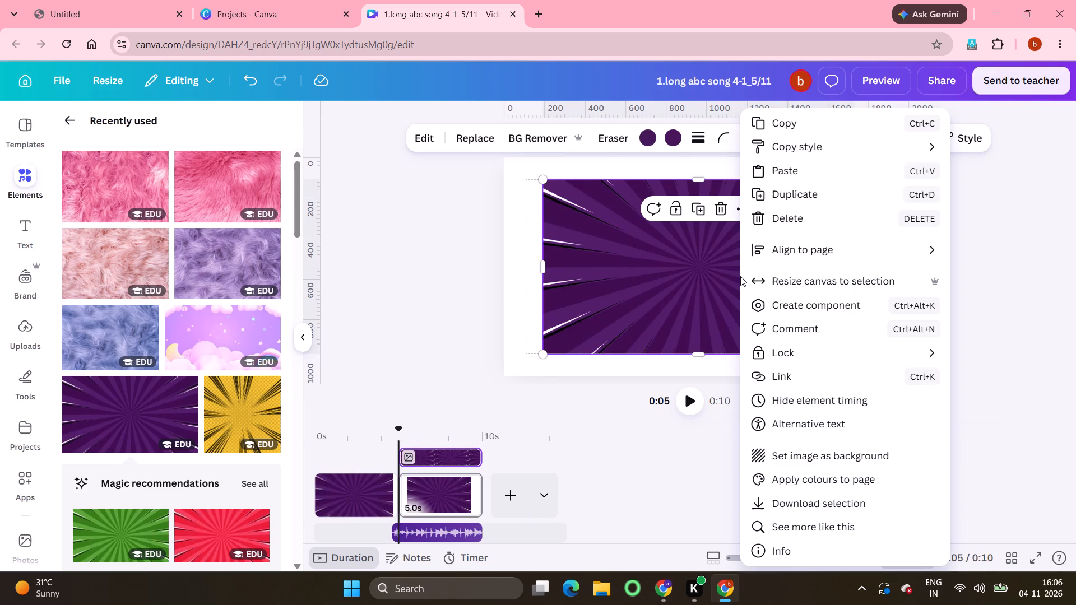
{"action": "left_click", "coordinate": [787, 453]}
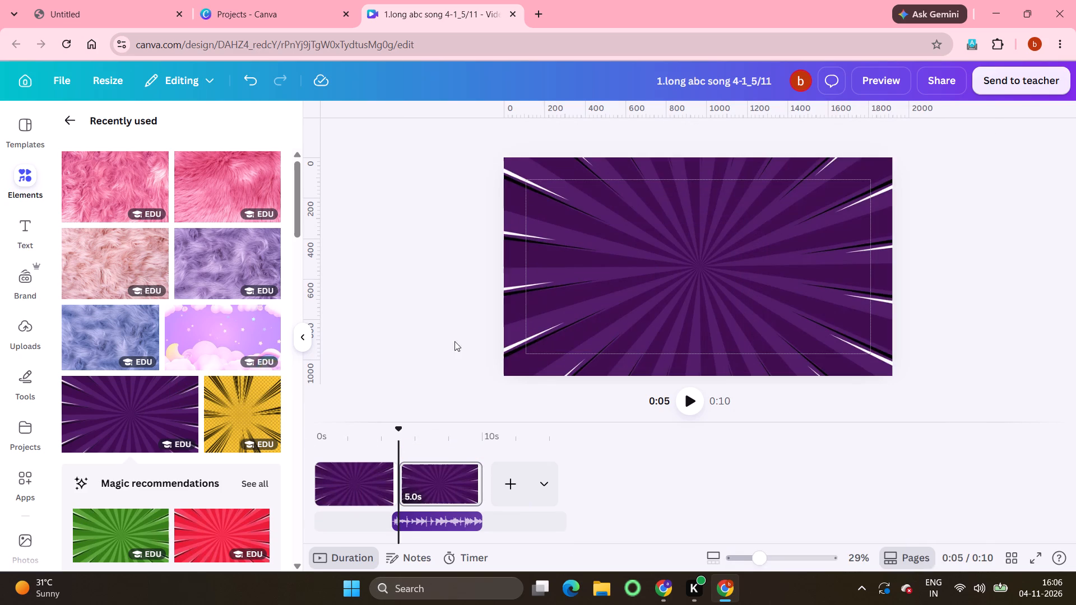
Search the graphics for "abc alphabe" and add the pink block letter A with black outline to the second page.
{"action": "left_click", "coordinate": [70, 119]}
{"action": "left_click", "coordinate": [70, 119]}
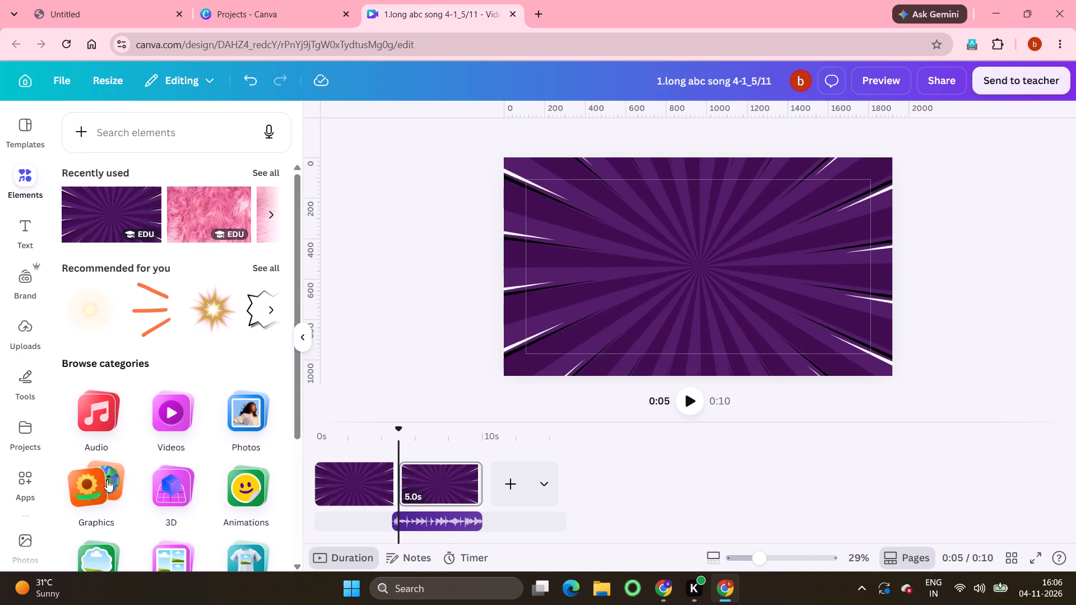
{"action": "left_click", "coordinate": [97, 487]}
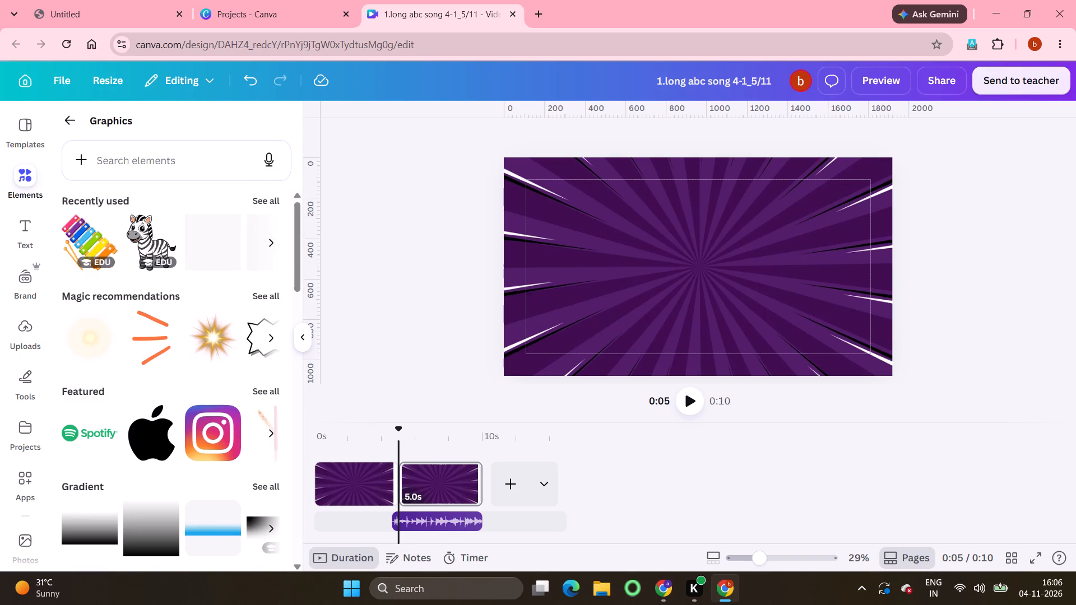
{"action": "left_click", "coordinate": [123, 156]}
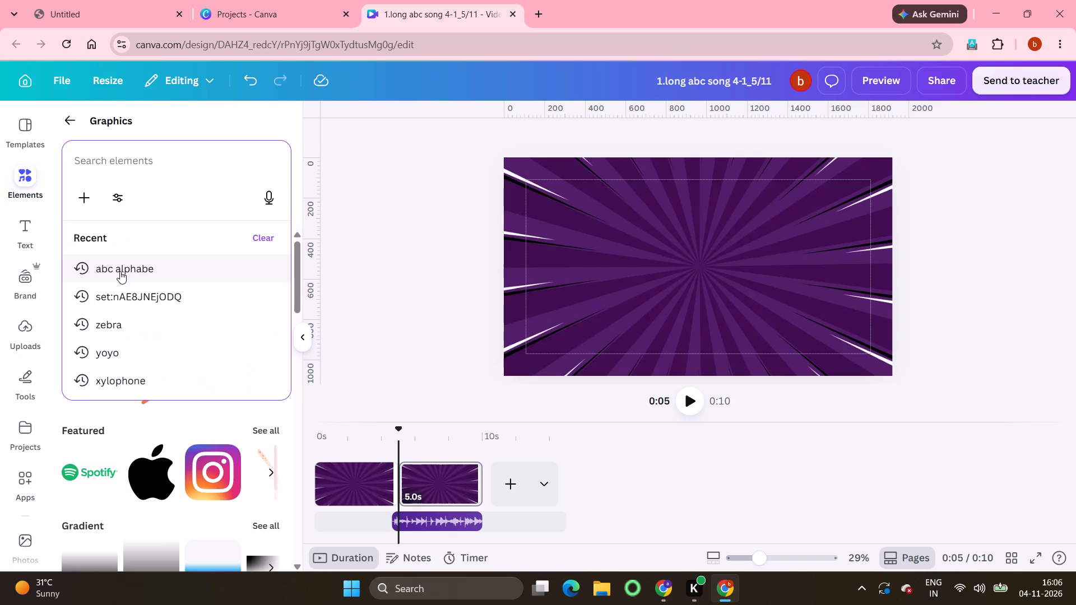
{"action": "left_click", "coordinate": [122, 271]}
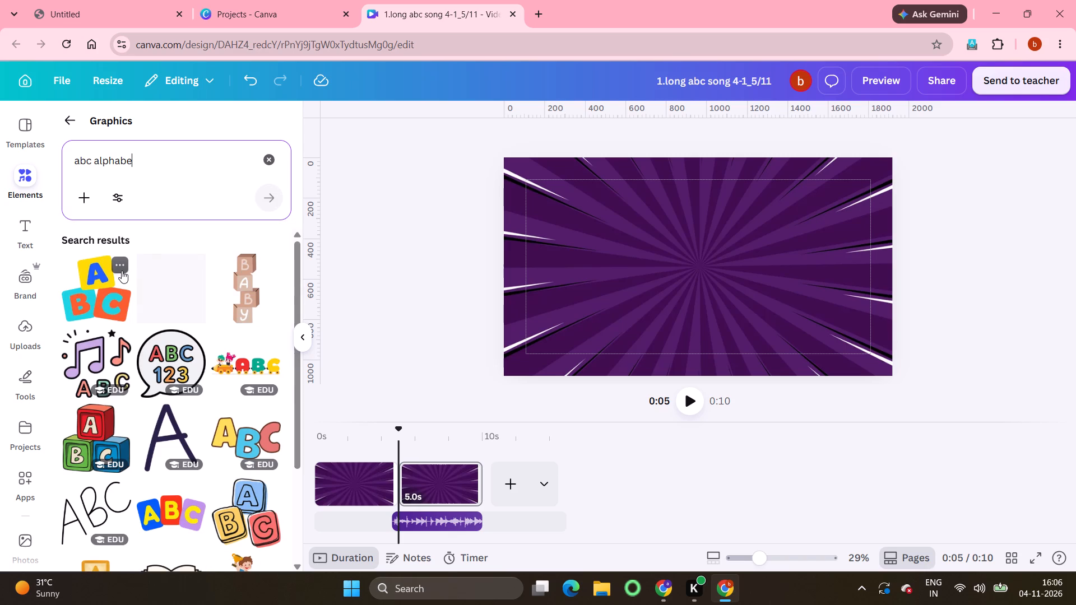
{"action": "scroll", "coordinate": [214, 456], "scroll_direction": "down", "scroll_amount": 2}
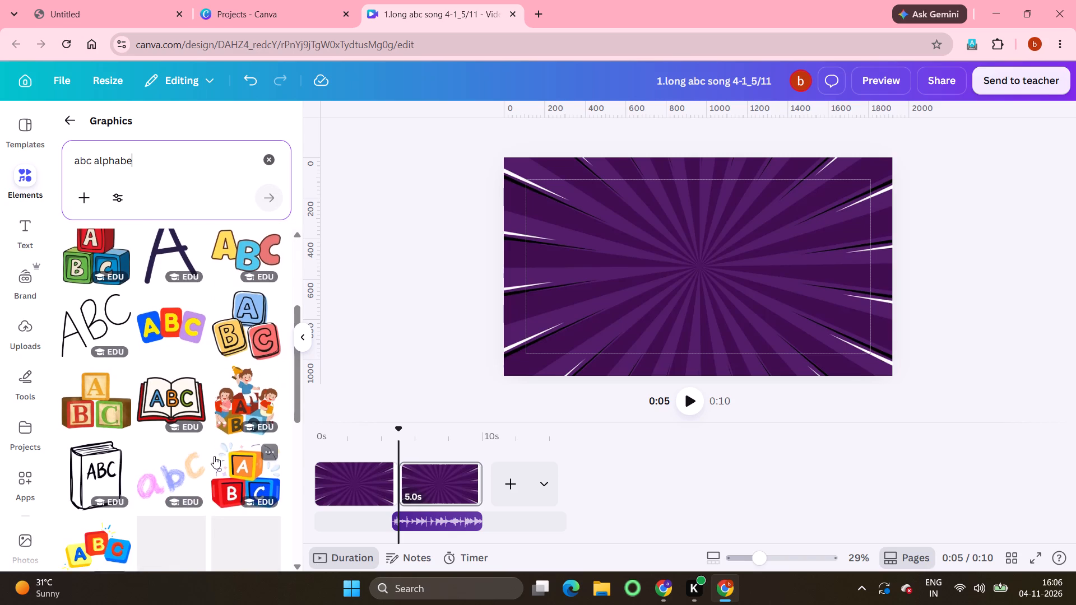
{"action": "scroll", "coordinate": [214, 456], "scroll_direction": "down", "scroll_amount": 5}
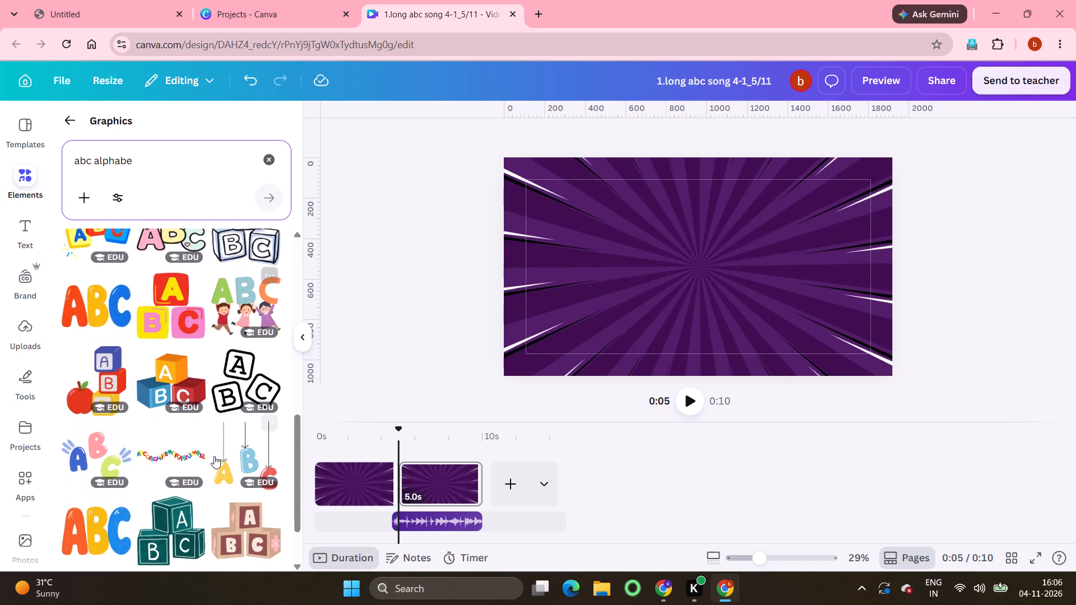
{"action": "scroll", "coordinate": [214, 456], "scroll_direction": "down", "scroll_amount": 3}
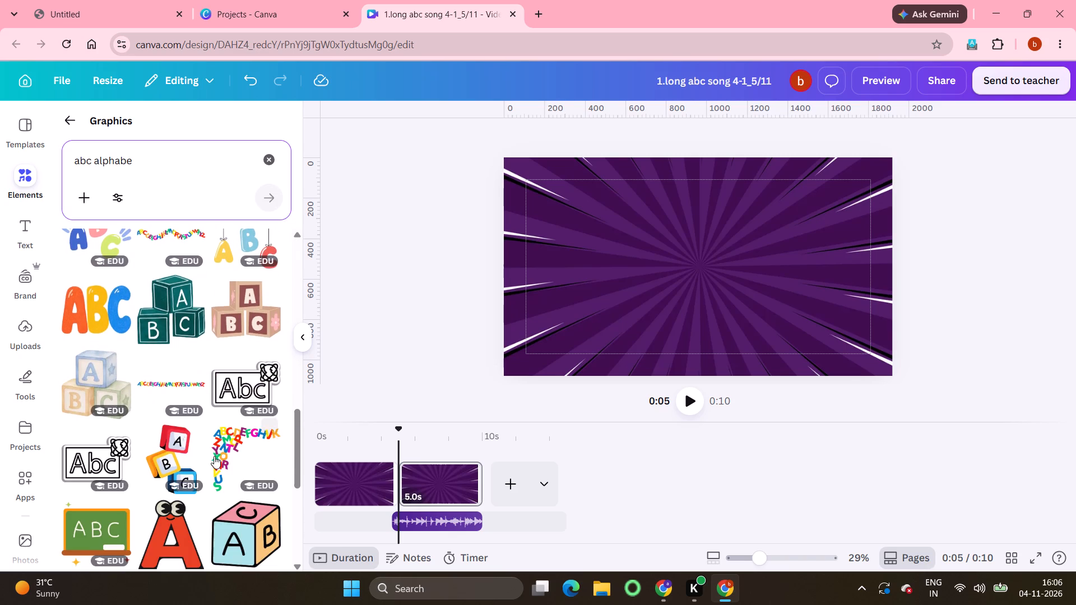
{"action": "scroll", "coordinate": [214, 456], "scroll_direction": "down", "scroll_amount": 3}
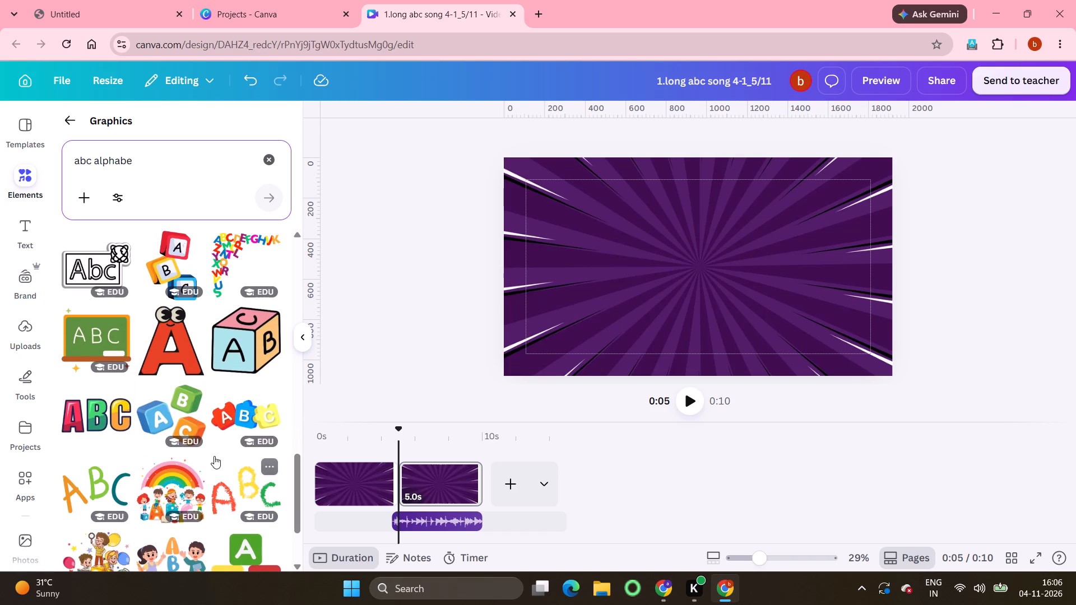
{"action": "scroll", "coordinate": [214, 456], "scroll_direction": "down", "scroll_amount": 3}
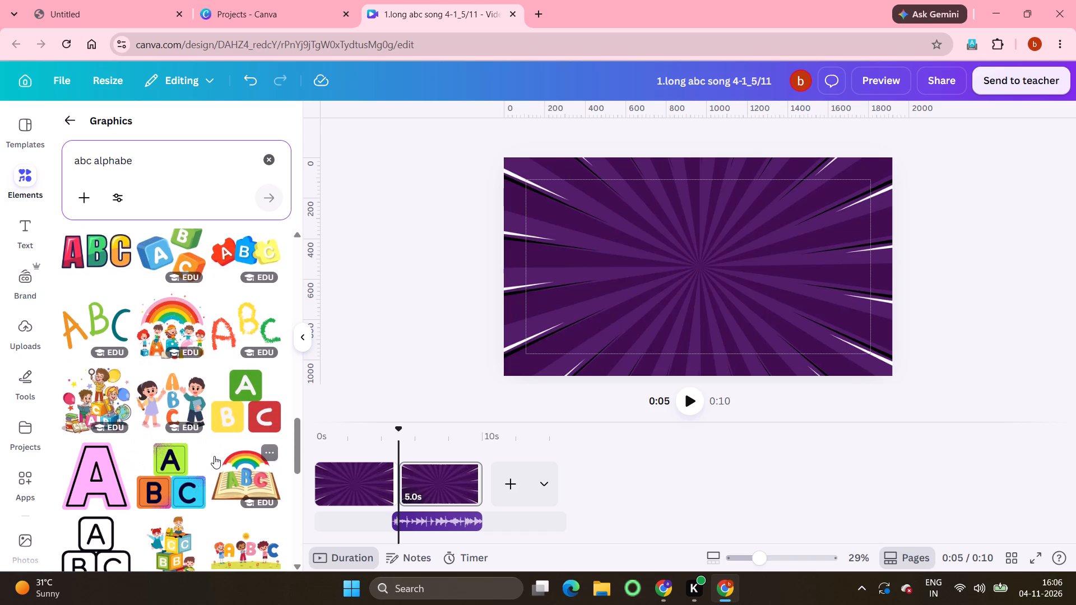
{"action": "left_click", "coordinate": [123, 441]}
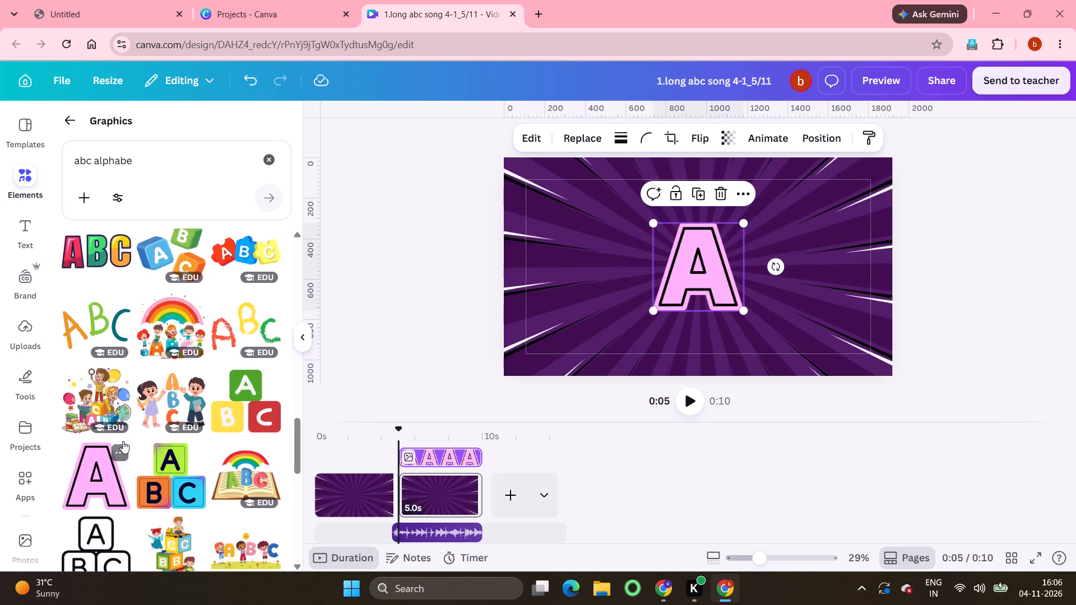
Open the magic recommendations for the pink block letter A and examine them for letters in the same style.
{"action": "left_click", "coordinate": [118, 453]}
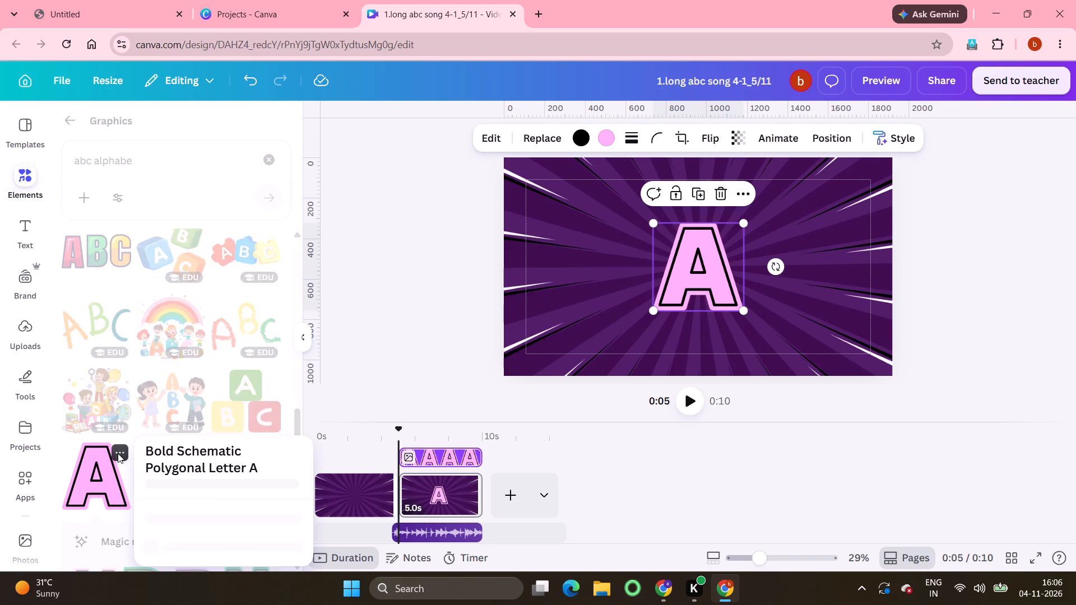
{"action": "left_click", "coordinate": [203, 475]}
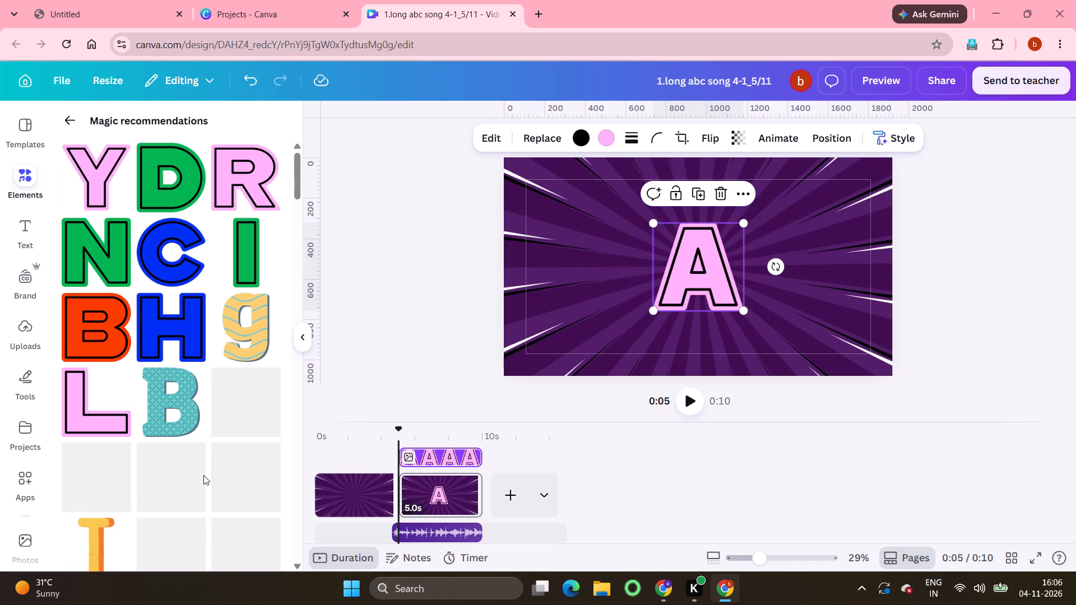
{"action": "scroll", "coordinate": [174, 482], "scroll_direction": "down", "scroll_amount": 3}
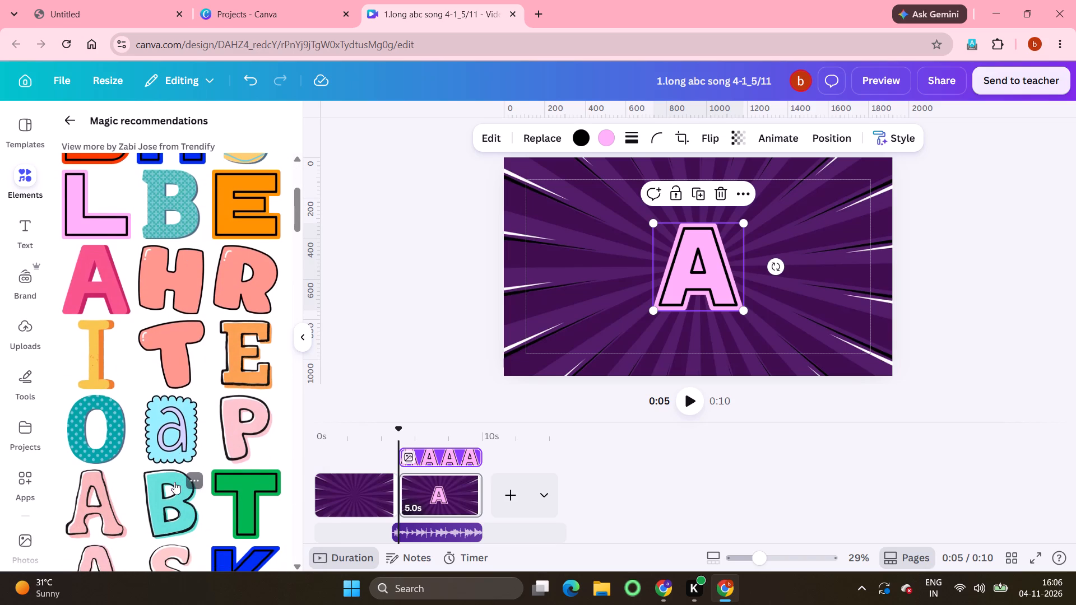
{"action": "scroll", "coordinate": [179, 360], "scroll_direction": "up", "scroll_amount": 1}
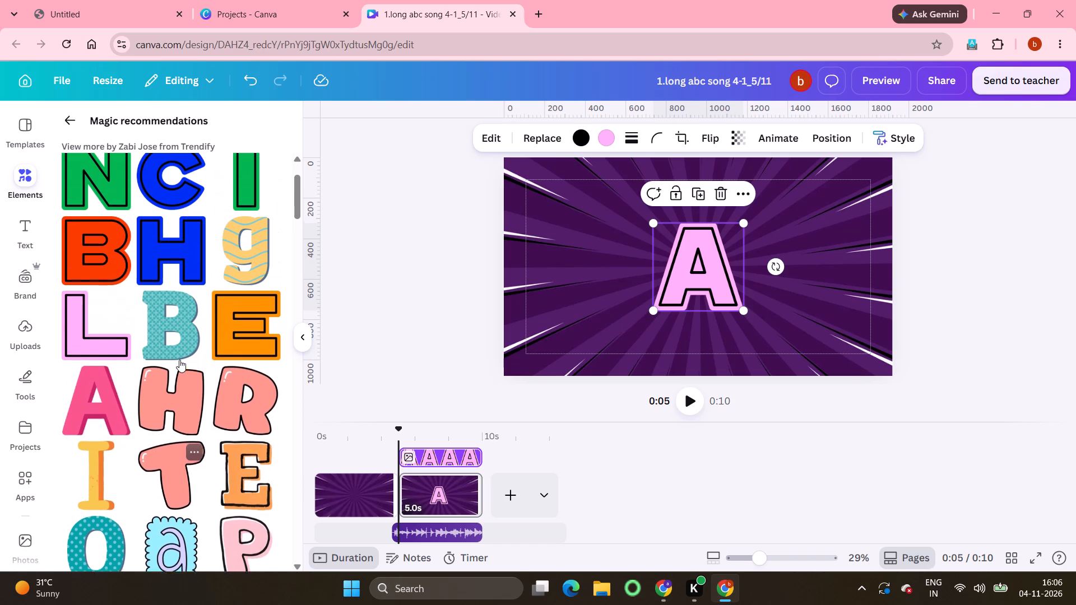
{"action": "scroll", "coordinate": [179, 360], "scroll_direction": "up", "scroll_amount": 1}
{"action": "scroll", "coordinate": [179, 360], "scroll_direction": "down", "scroll_amount": 5}
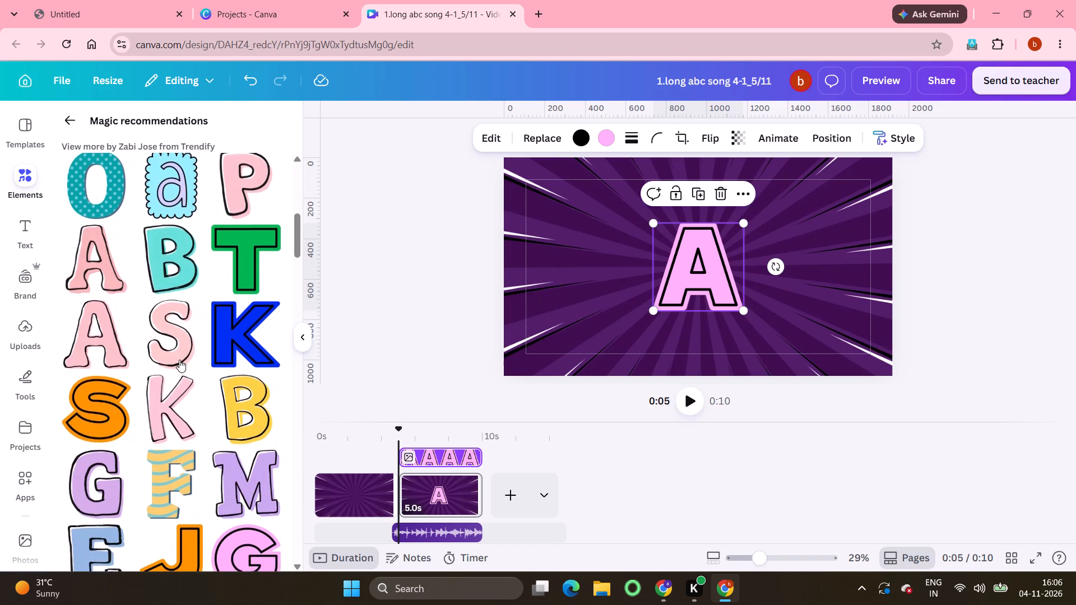
{"action": "scroll", "coordinate": [179, 360], "scroll_direction": "down", "scroll_amount": 8}
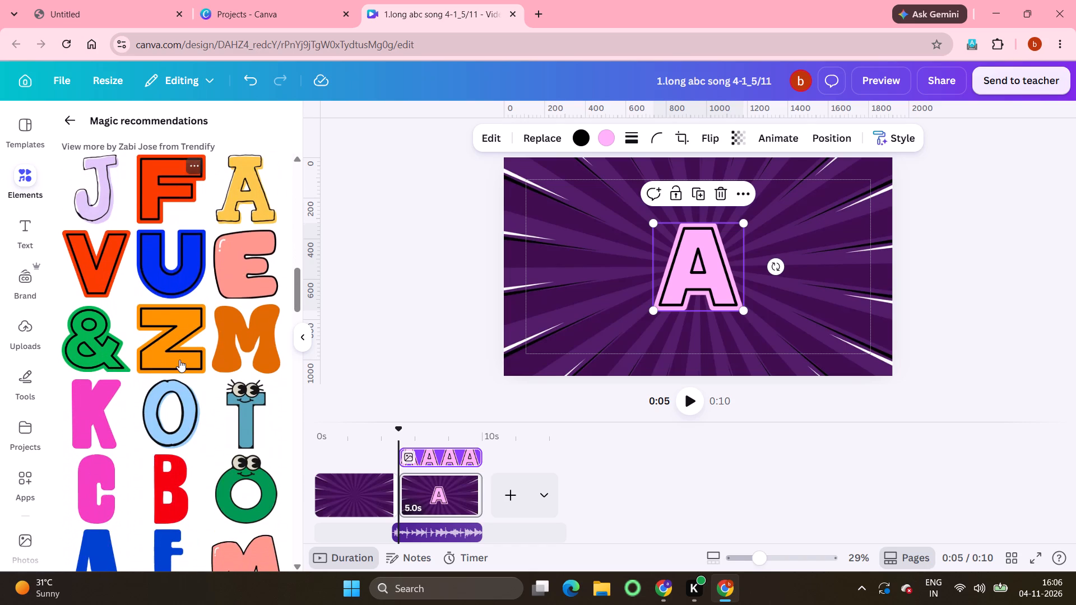
{"action": "scroll", "coordinate": [179, 360], "scroll_direction": "down", "scroll_amount": 8}
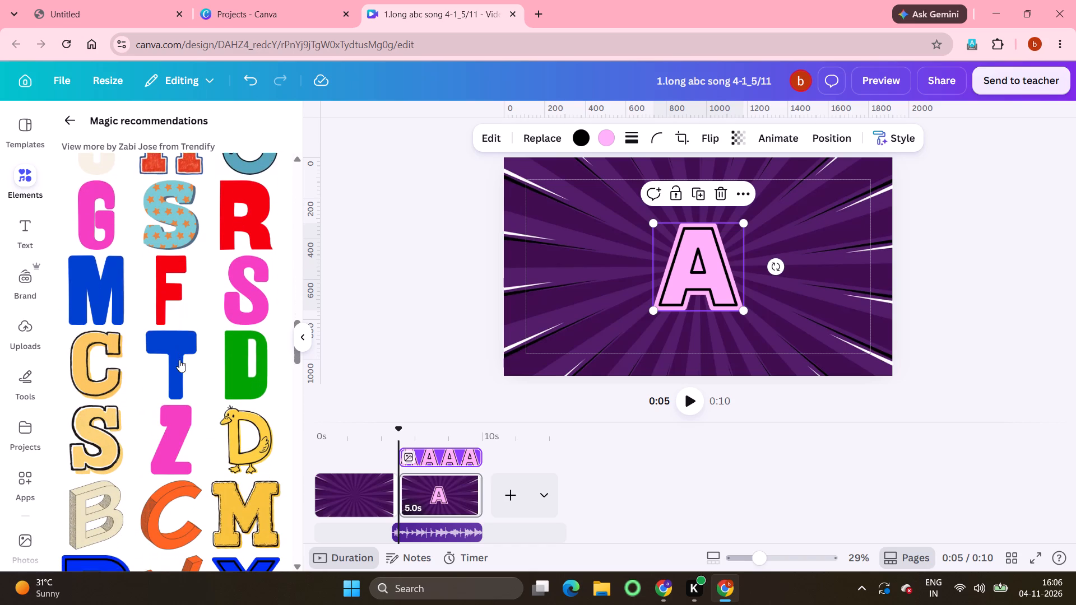
{"action": "scroll", "coordinate": [179, 360], "scroll_direction": "down", "scroll_amount": 2}
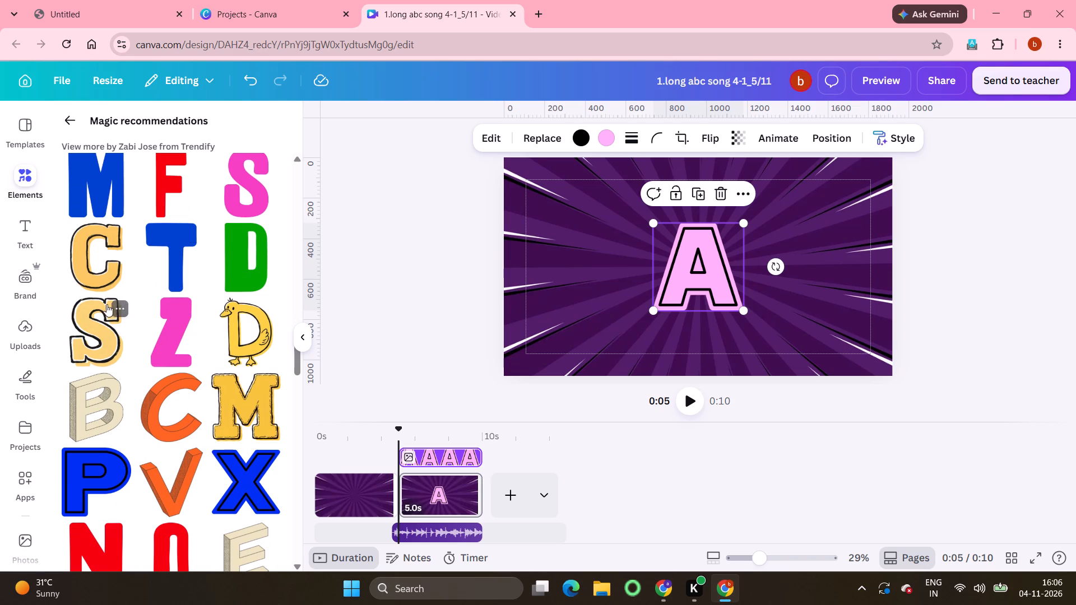
Open the magic recommendations for the yellow hand-drawn stamp letter S and look through them for a matching alphabet set.
{"action": "left_click", "coordinate": [118, 308]}
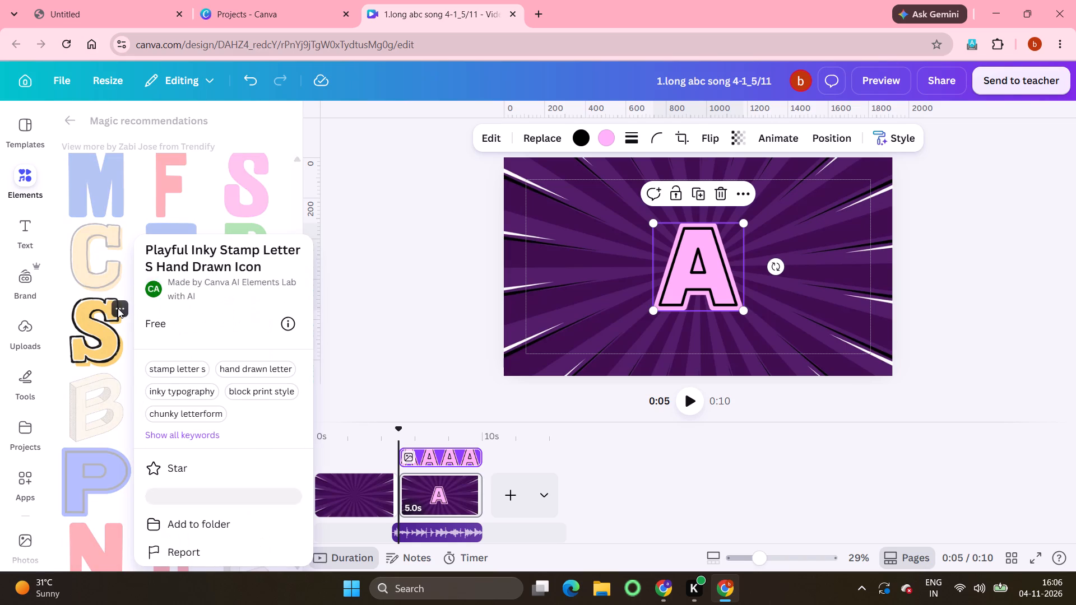
{"action": "left_click", "coordinate": [198, 497]}
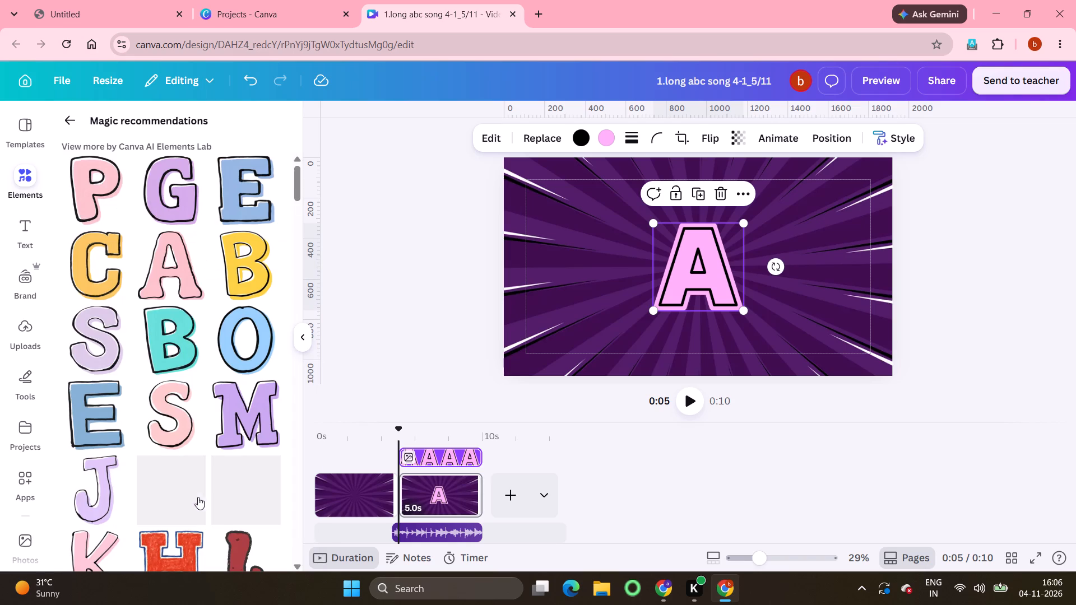
{"action": "scroll", "coordinate": [178, 443], "scroll_direction": "down", "scroll_amount": 2}
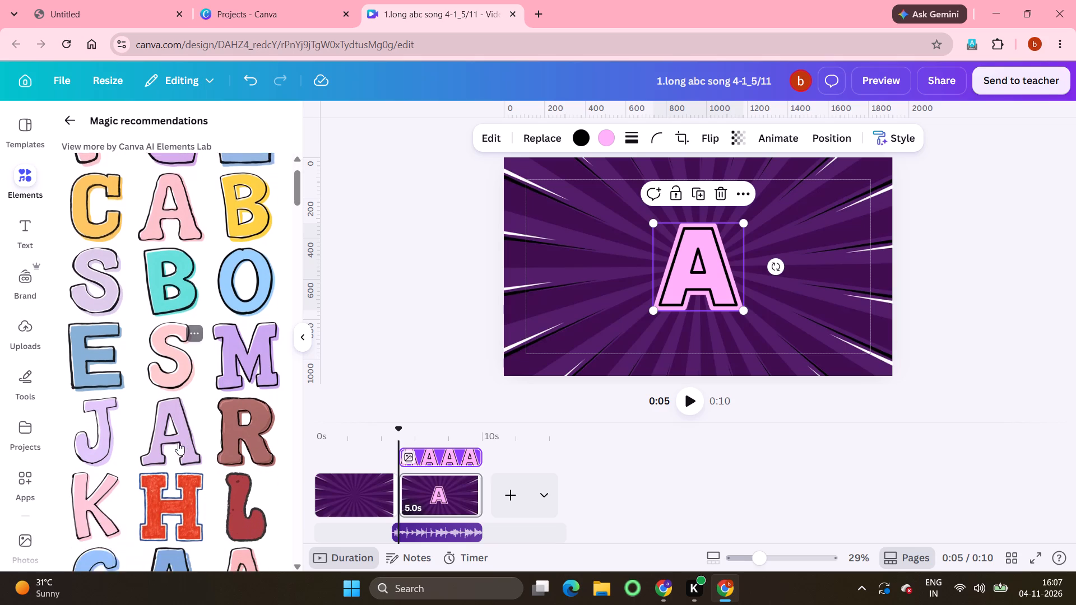
{"action": "scroll", "coordinate": [178, 443], "scroll_direction": "down", "scroll_amount": 8}
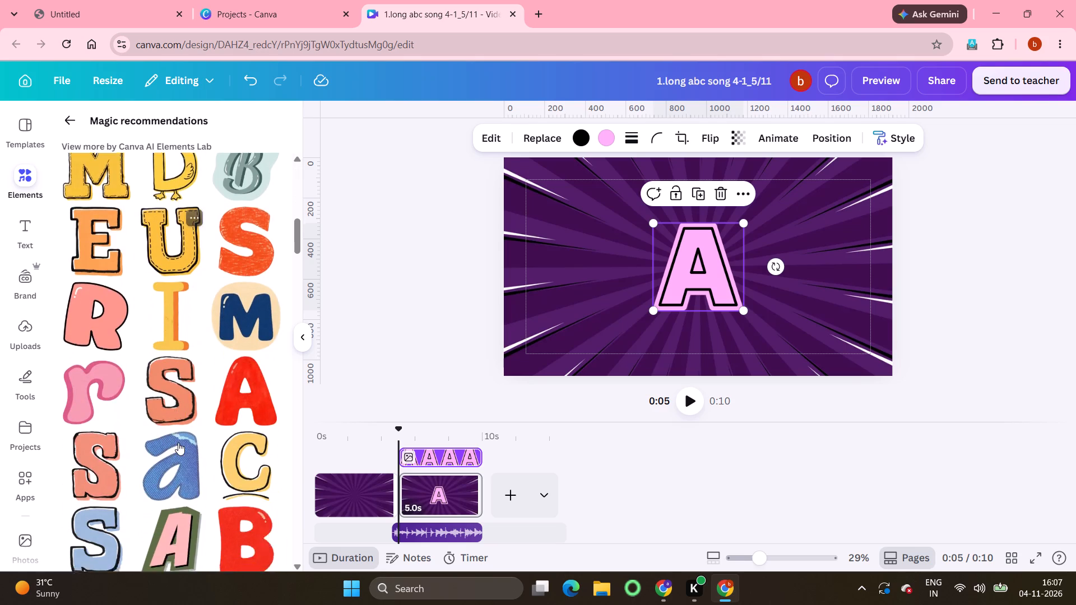
{"action": "scroll", "coordinate": [178, 443], "scroll_direction": "down", "scroll_amount": 5}
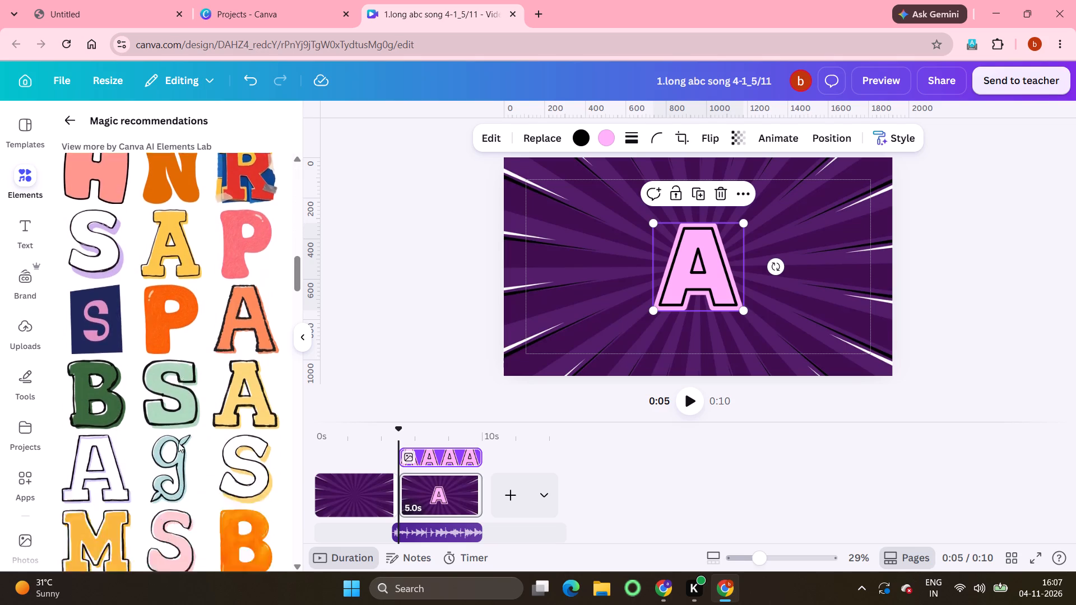
{"action": "scroll", "coordinate": [178, 443], "scroll_direction": "down", "scroll_amount": 4}
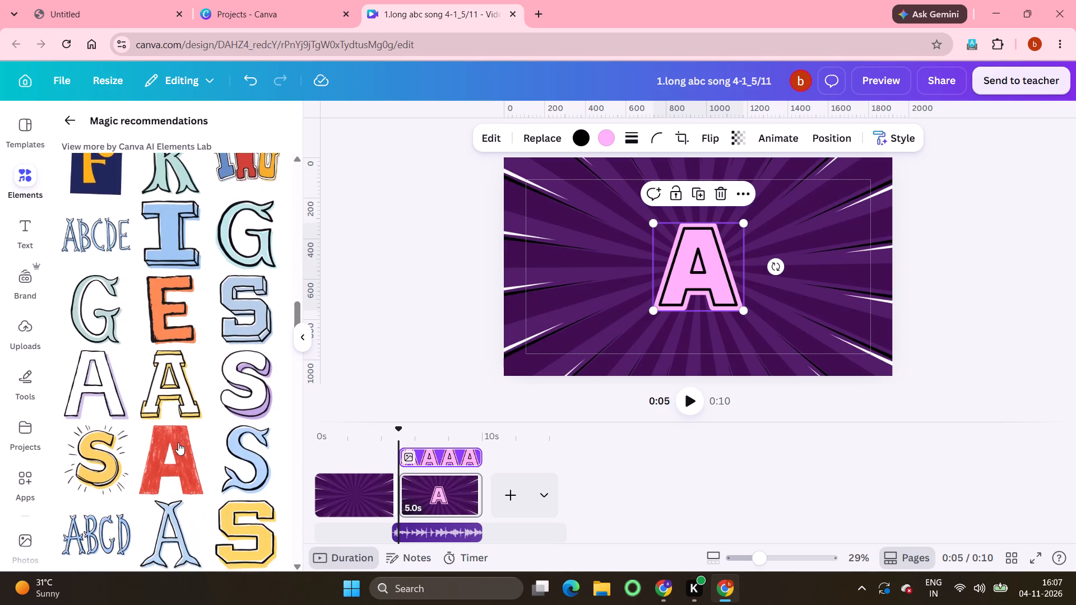
{"action": "scroll", "coordinate": [178, 443], "scroll_direction": "down", "scroll_amount": 7}
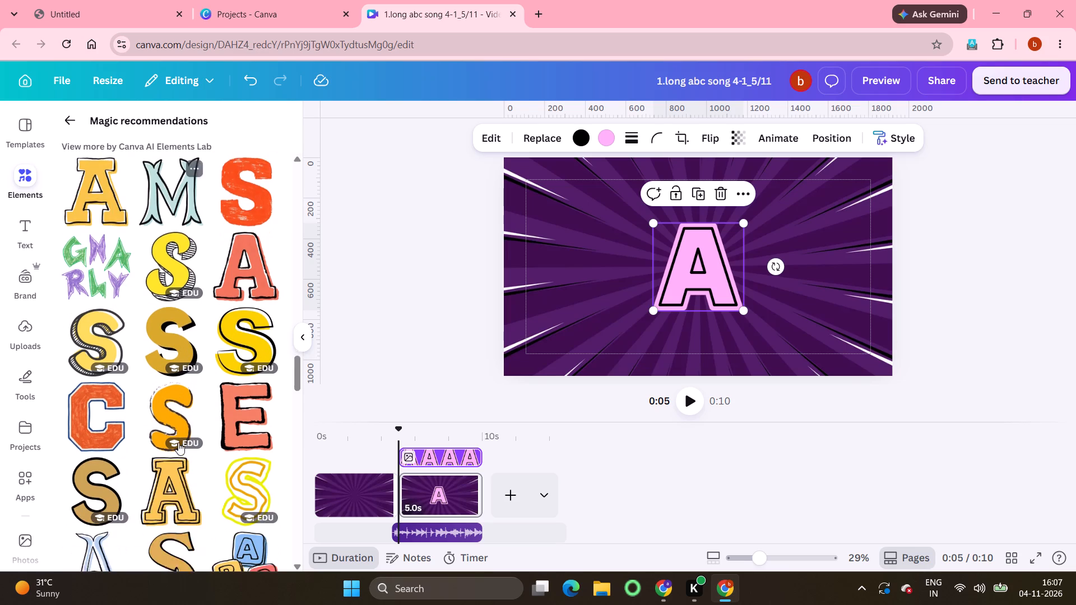
{"action": "scroll", "coordinate": [178, 443], "scroll_direction": "down", "scroll_amount": 6}
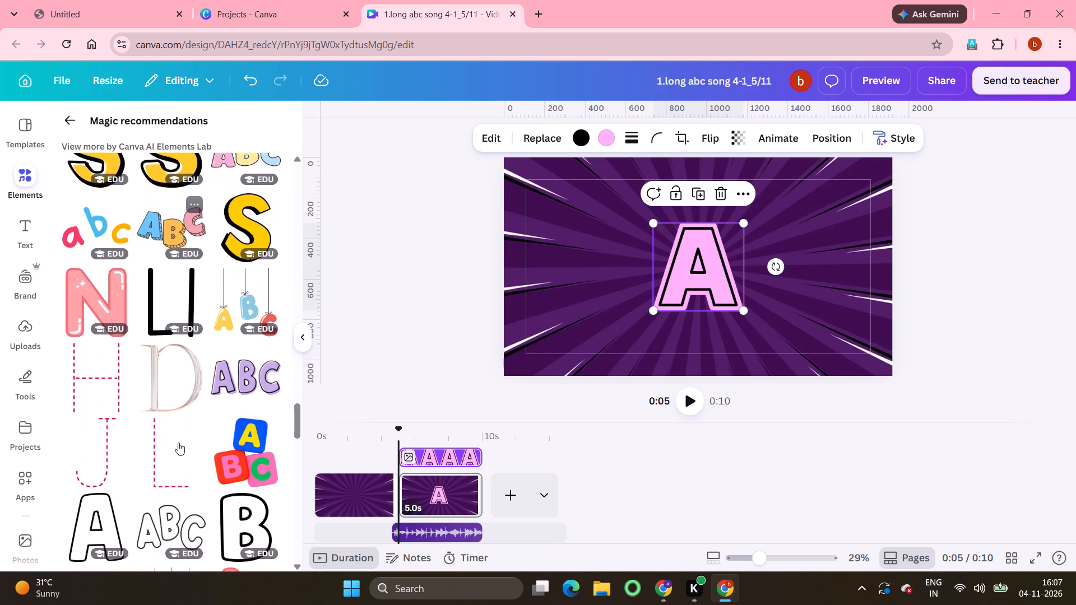
{"action": "scroll", "coordinate": [178, 443], "scroll_direction": "down", "scroll_amount": 4}
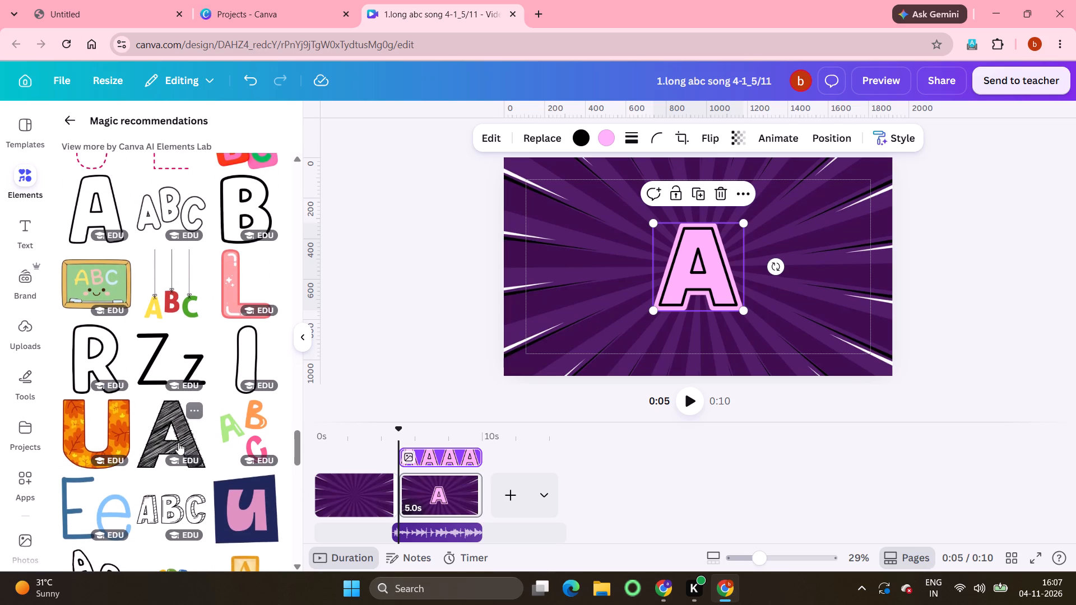
{"action": "scroll", "coordinate": [178, 443], "scroll_direction": "down", "scroll_amount": 3}
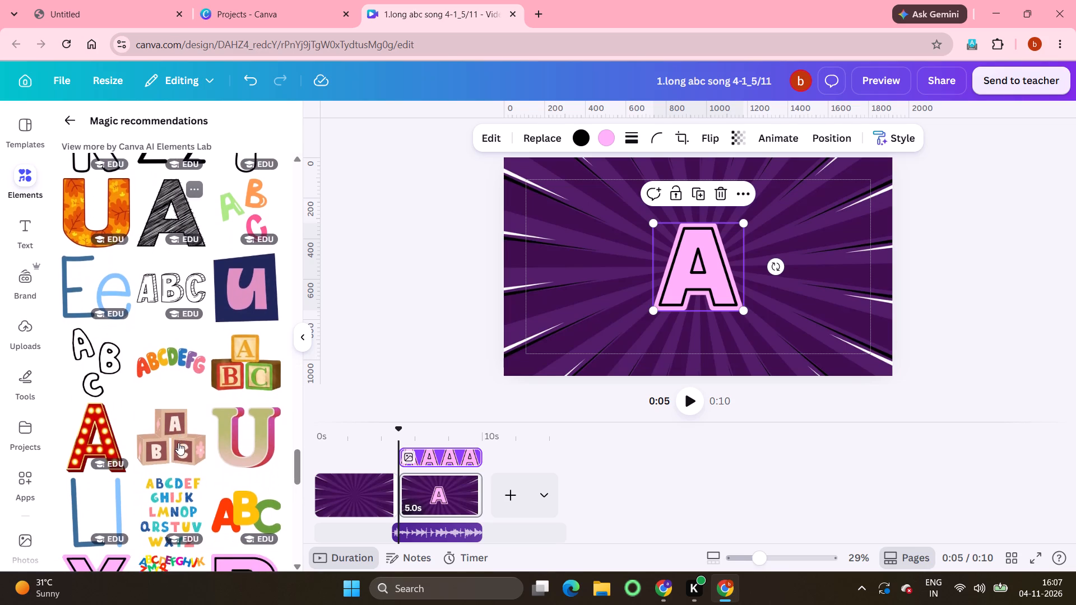
{"action": "scroll", "coordinate": [178, 443], "scroll_direction": "down", "scroll_amount": 3}
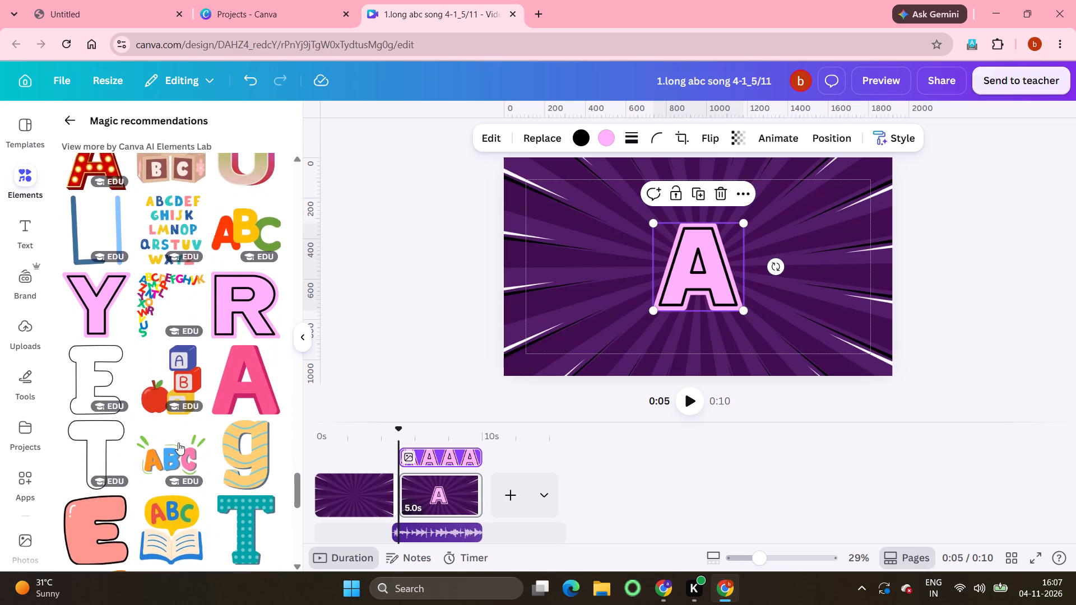
{"action": "scroll", "coordinate": [178, 443], "scroll_direction": "down", "scroll_amount": 5}
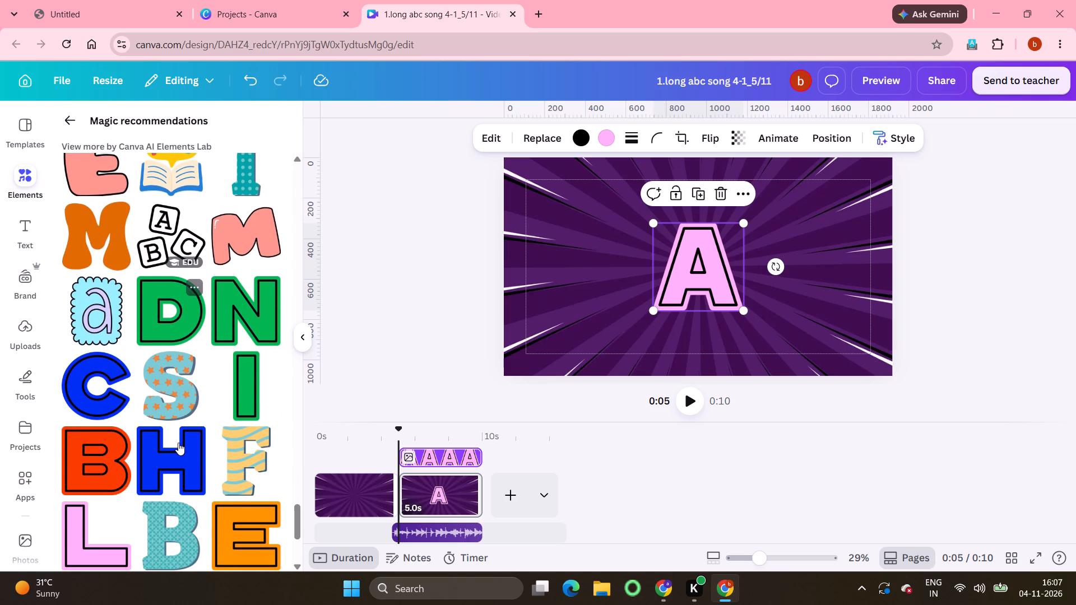
{"action": "scroll", "coordinate": [178, 443], "scroll_direction": "down", "scroll_amount": 6}
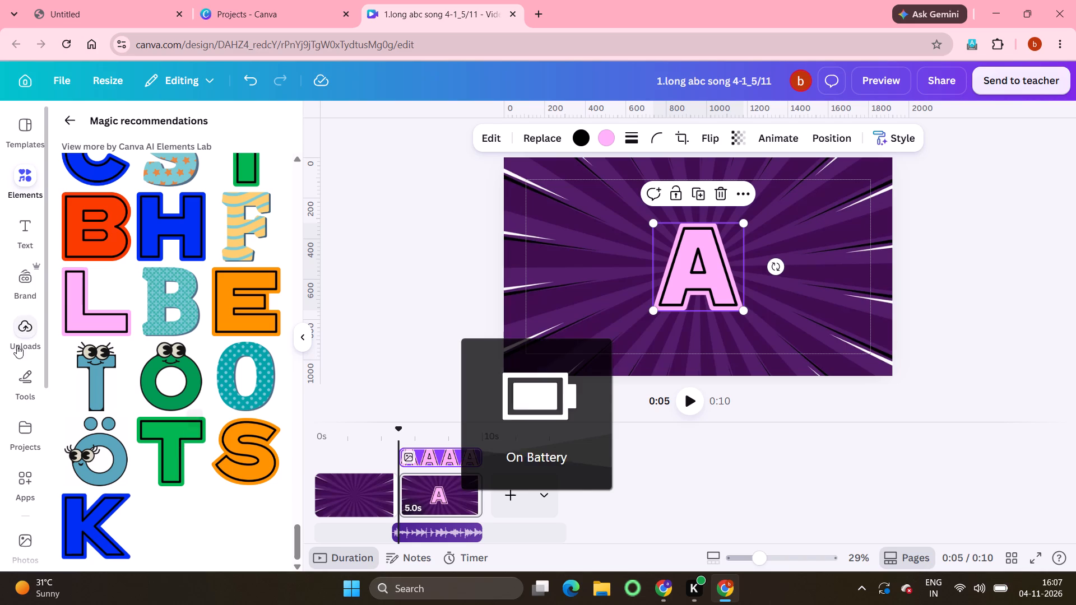
Find the pink block letter R with black outline in the recommendations and open the collection it belongs to.
{"action": "scroll", "coordinate": [161, 294], "scroll_direction": "up", "scroll_amount": 2}
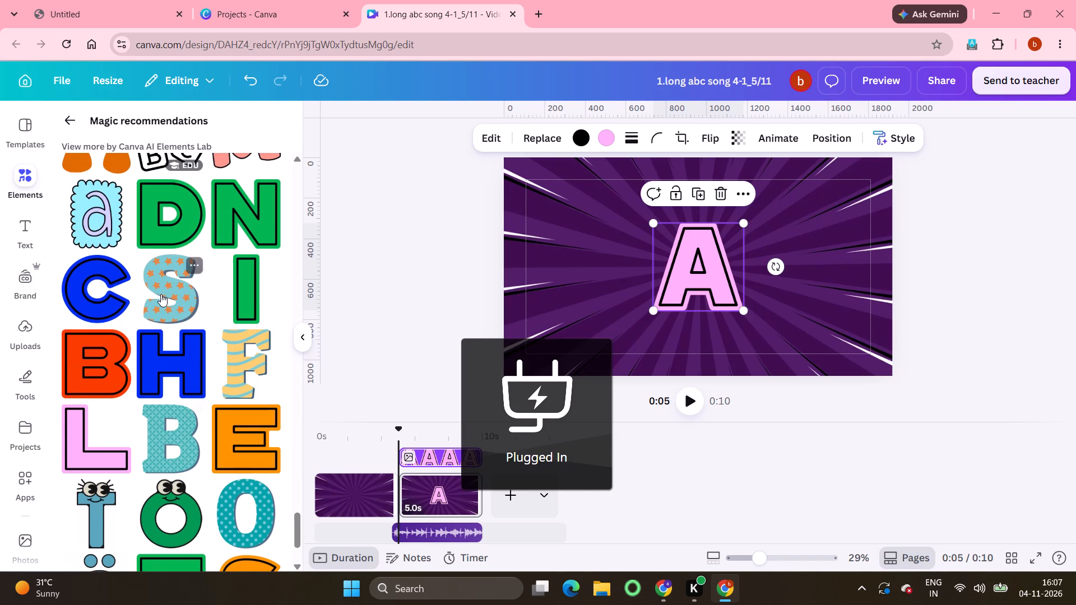
{"action": "scroll", "coordinate": [179, 327], "scroll_direction": "up", "scroll_amount": 5}
{"action": "scroll", "coordinate": [179, 327], "scroll_direction": "down", "scroll_amount": 4}
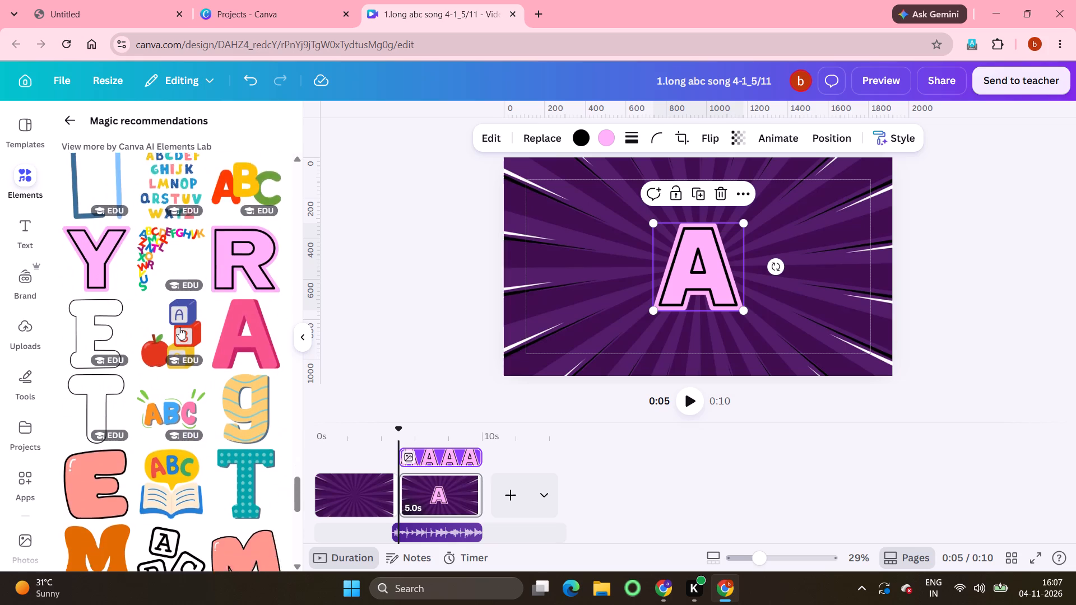
{"action": "left_click", "coordinate": [267, 171]}
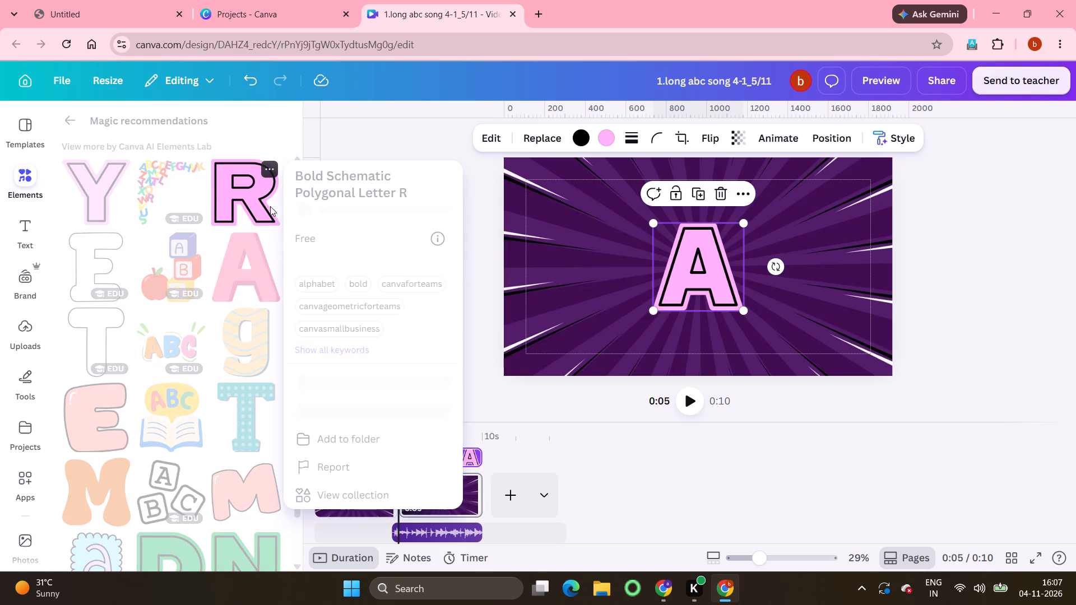
{"action": "left_click", "coordinate": [346, 513]}
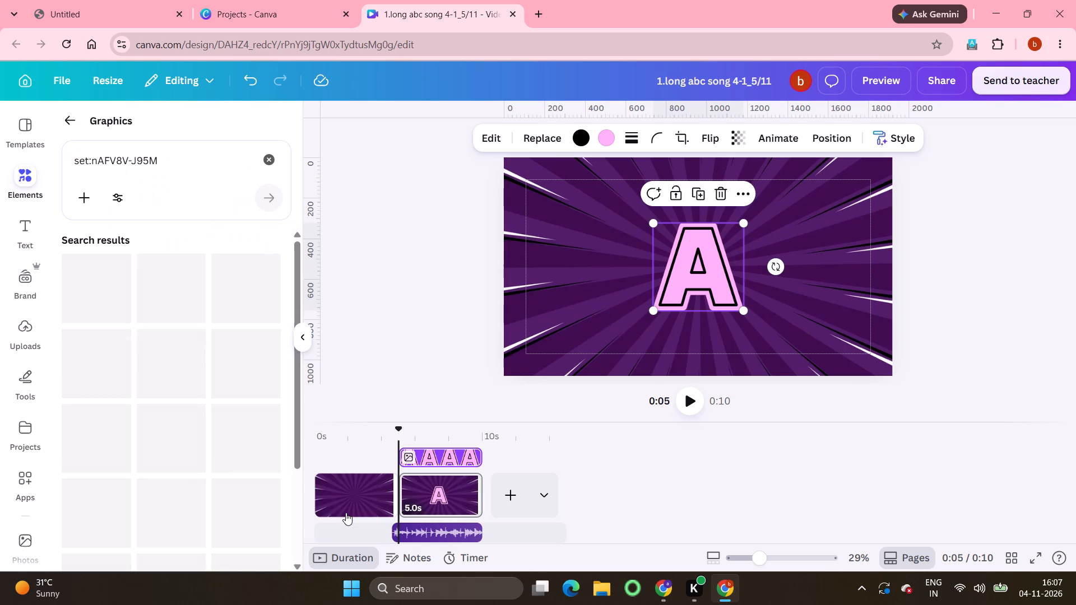
{"action": "scroll", "coordinate": [195, 526], "scroll_direction": "down", "scroll_amount": 1}
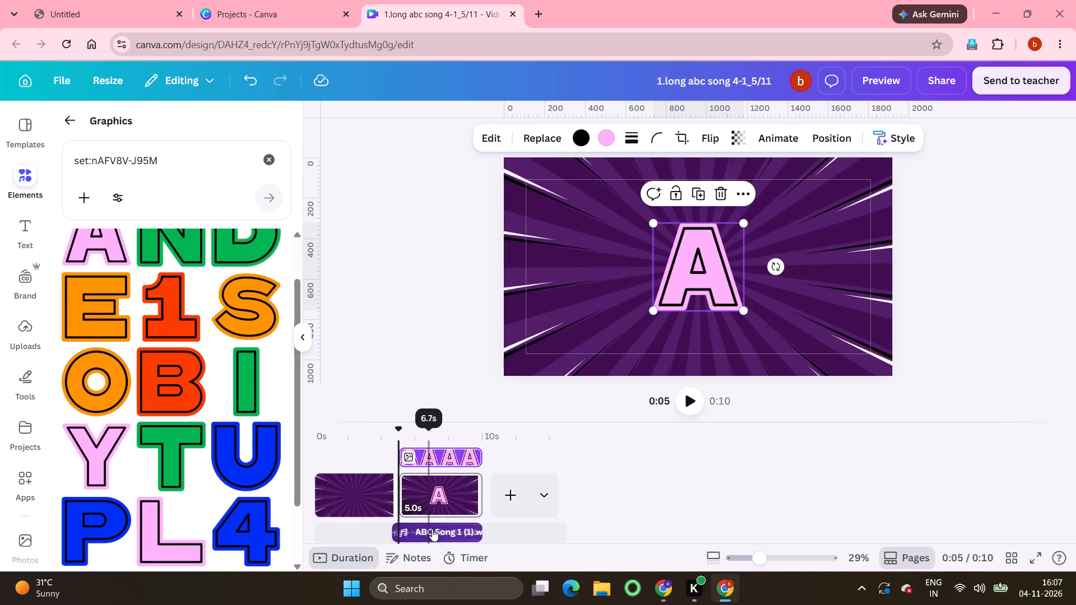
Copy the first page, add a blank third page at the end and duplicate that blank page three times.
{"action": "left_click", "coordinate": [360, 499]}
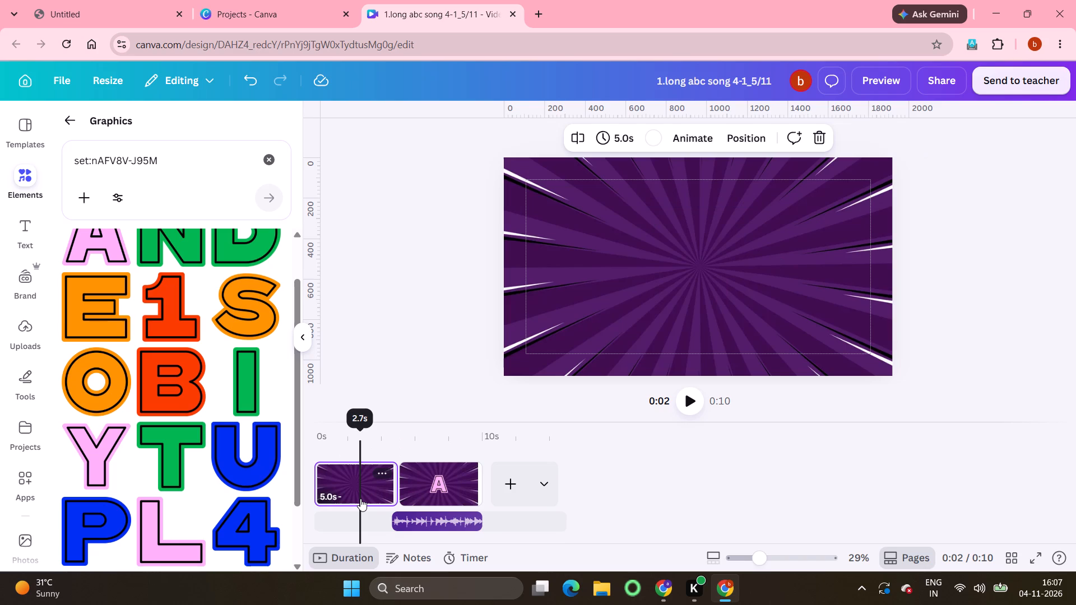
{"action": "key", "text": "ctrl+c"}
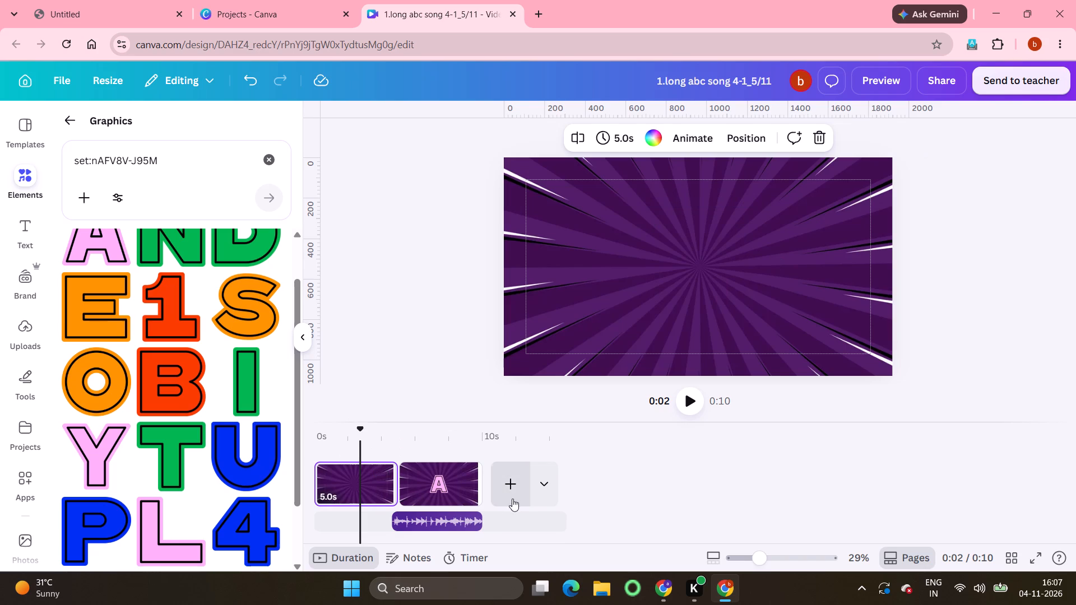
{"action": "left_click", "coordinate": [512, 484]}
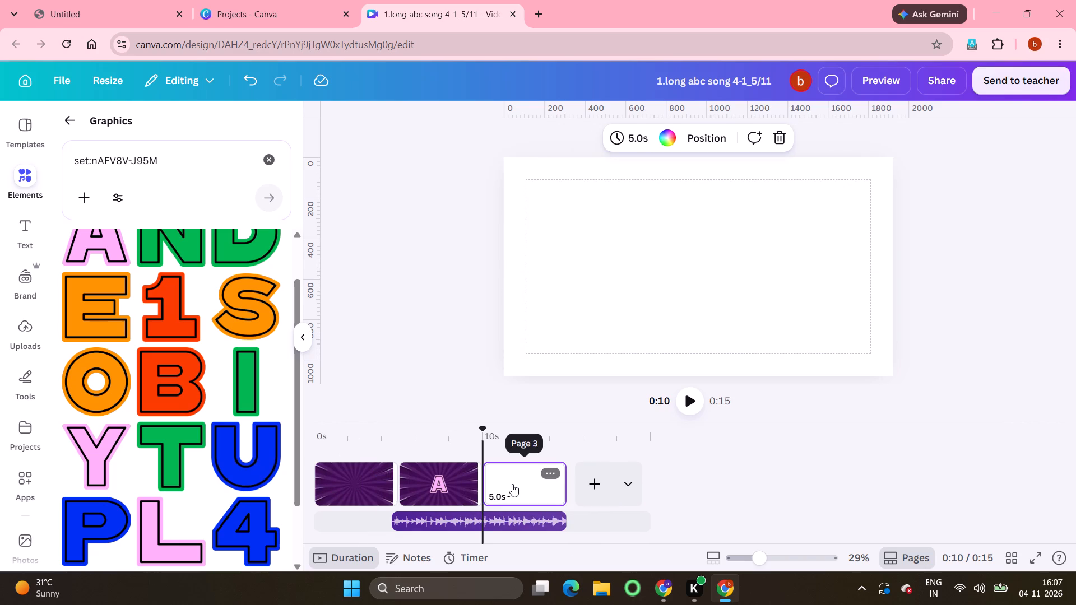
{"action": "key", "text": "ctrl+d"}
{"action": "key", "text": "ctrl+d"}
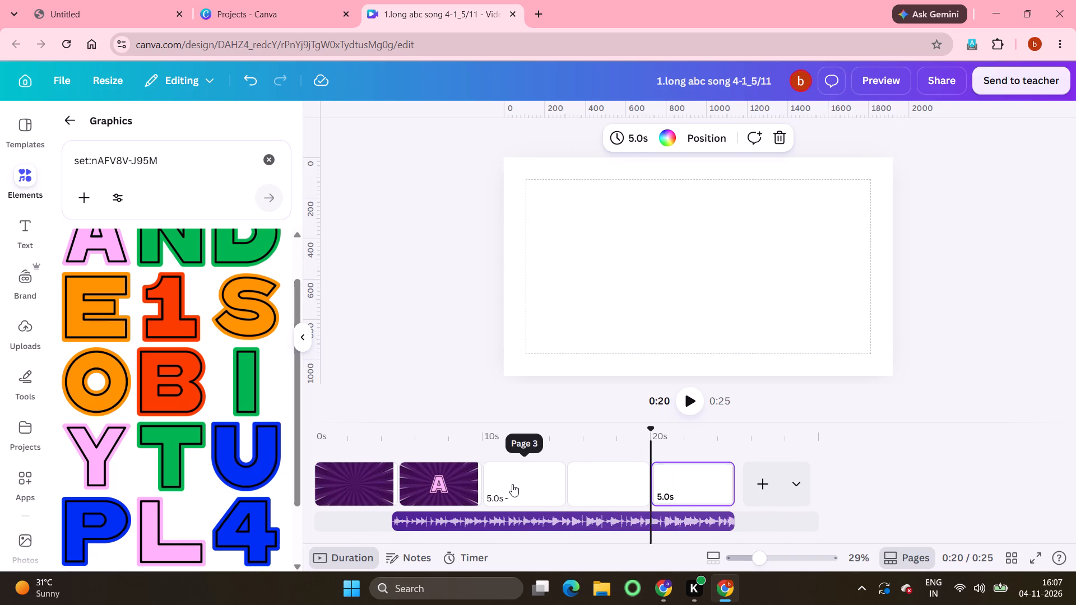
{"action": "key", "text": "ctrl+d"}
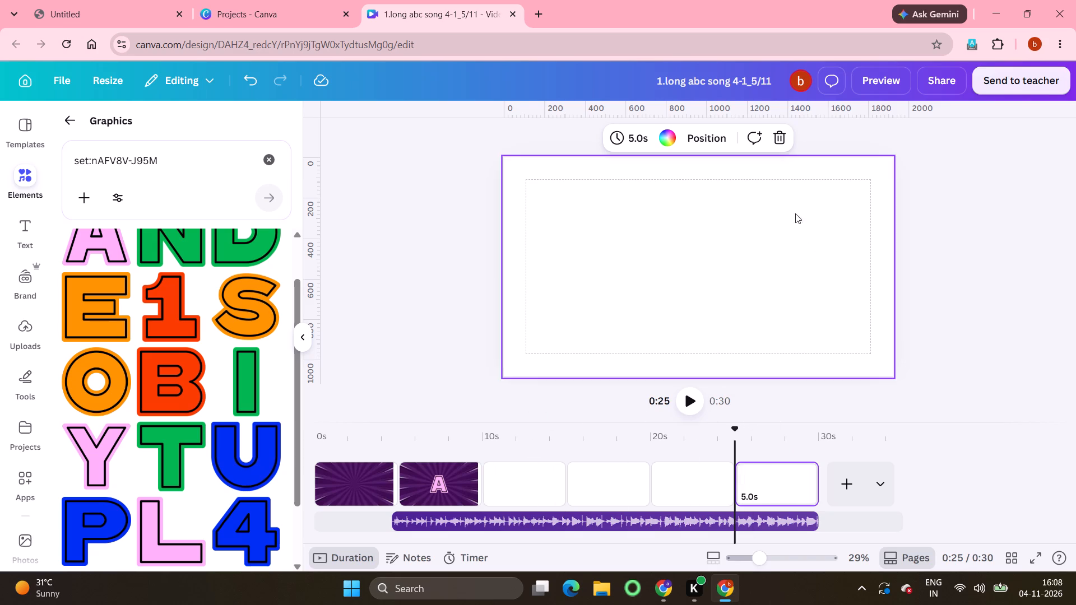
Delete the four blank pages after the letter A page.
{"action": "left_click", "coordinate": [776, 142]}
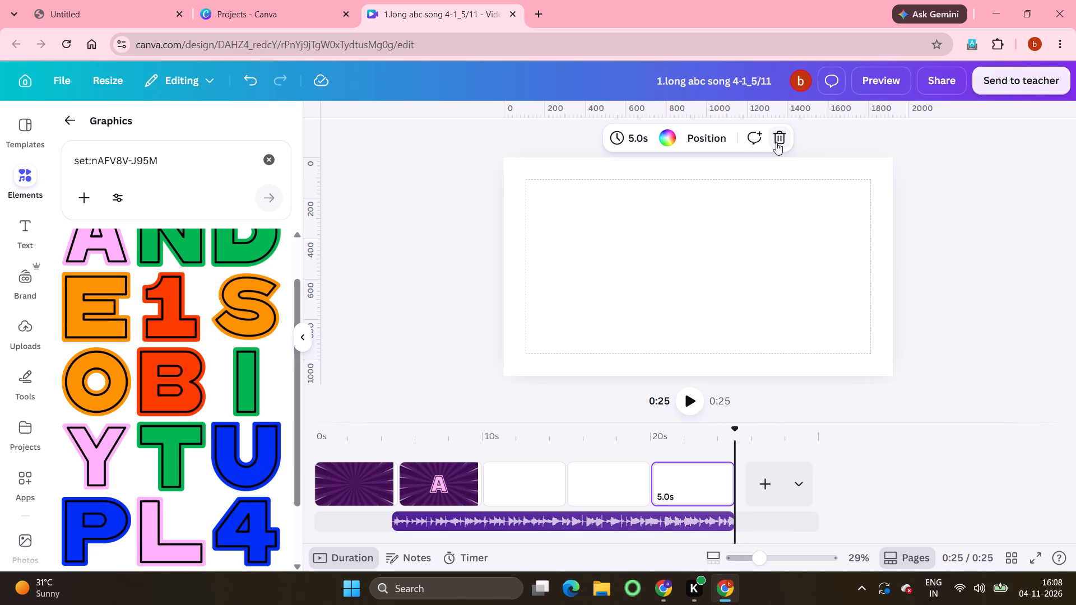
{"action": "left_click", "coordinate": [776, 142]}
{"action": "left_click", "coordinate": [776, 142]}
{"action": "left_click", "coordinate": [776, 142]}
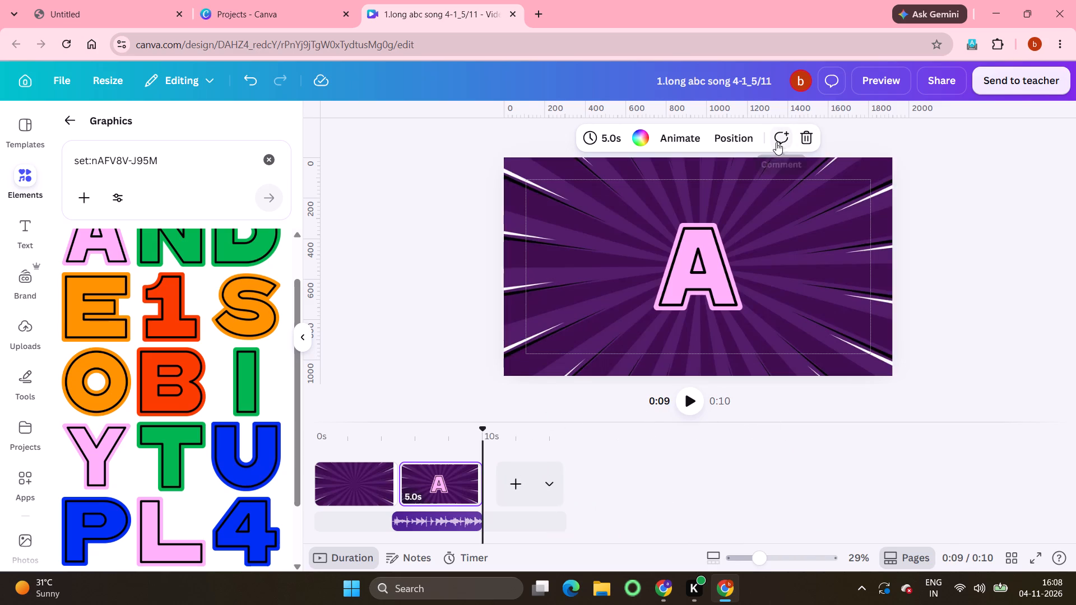
Copy the first page's sunburst background image and add two blank pages after the letter A page.
{"action": "left_click", "coordinate": [351, 495]}
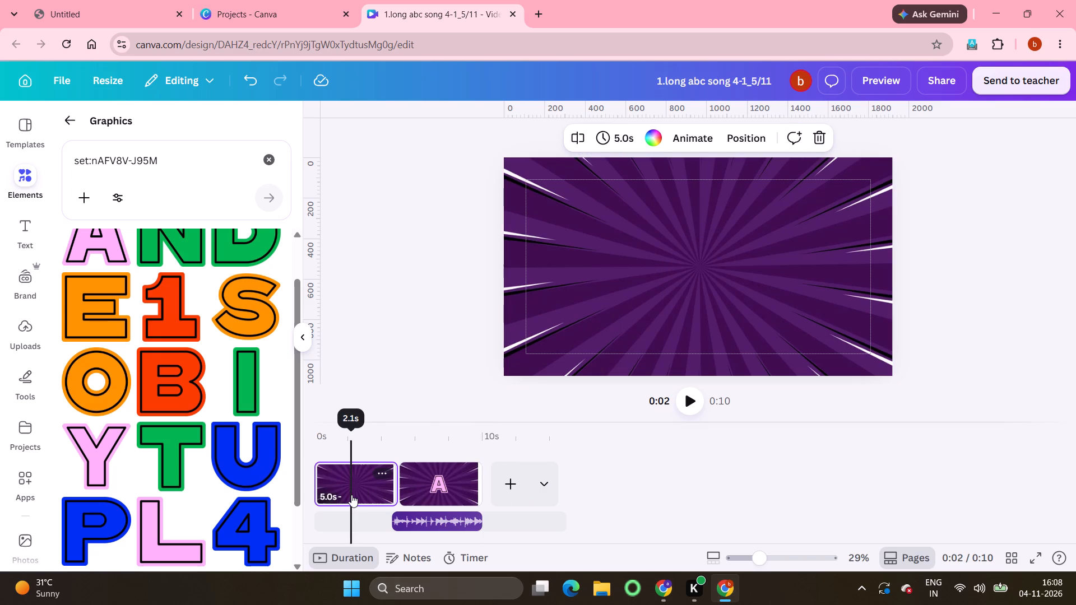
{"action": "left_click", "coordinate": [615, 335]}
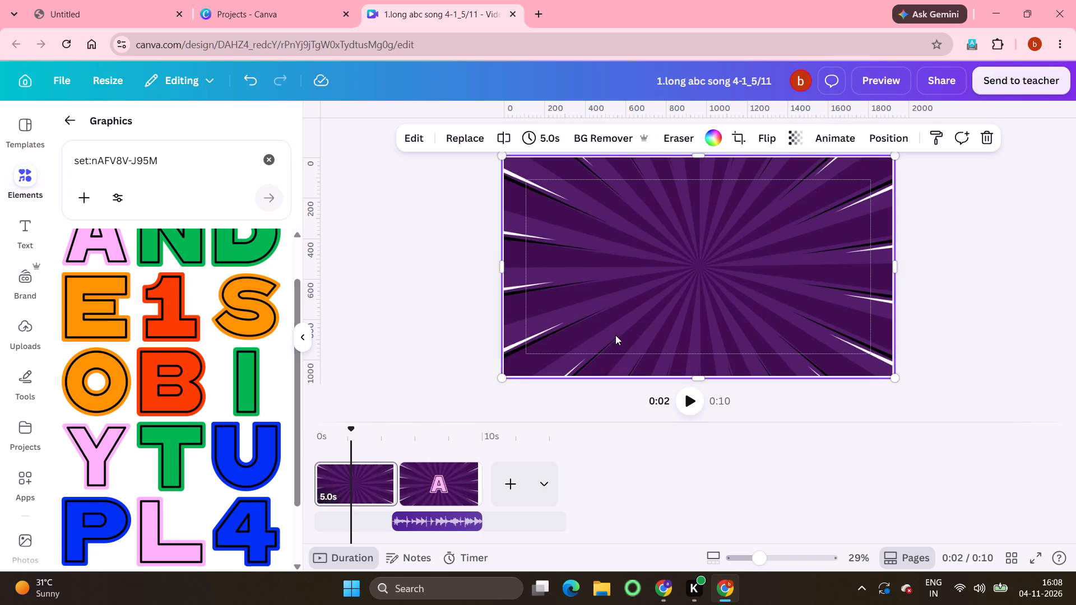
{"action": "key", "text": "ctrl+c"}
{"action": "left_click", "coordinate": [509, 480]}
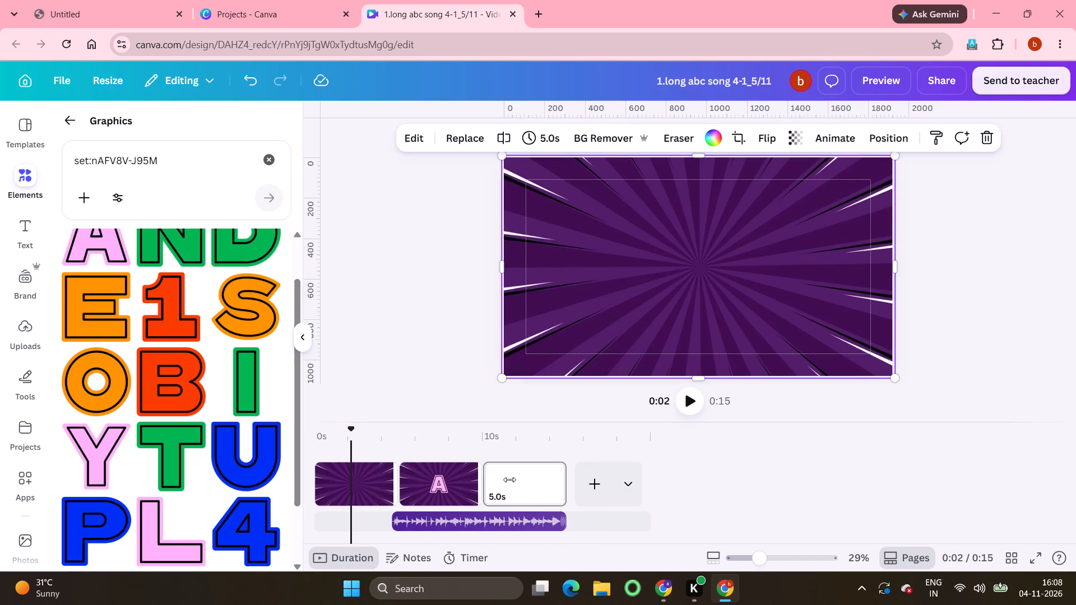
{"action": "key", "text": "ctrl+d"}
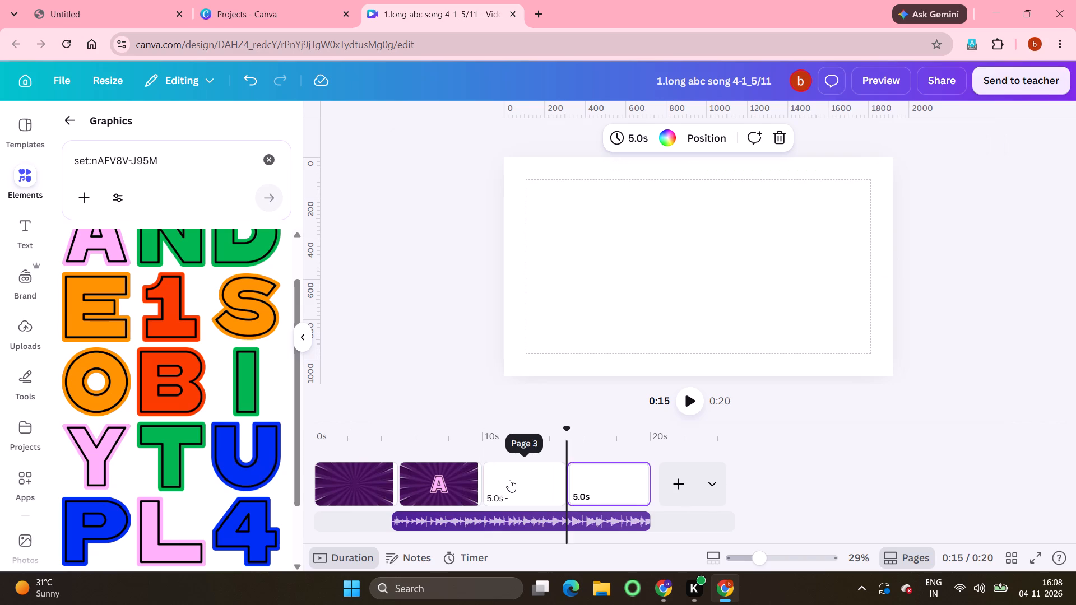
Duplicate the plain purple sunburst first page 46 times, placing the copies ahead of the letter A page.
{"action": "left_click", "coordinate": [357, 475]}
{"action": "left_click", "coordinate": [572, 309]}
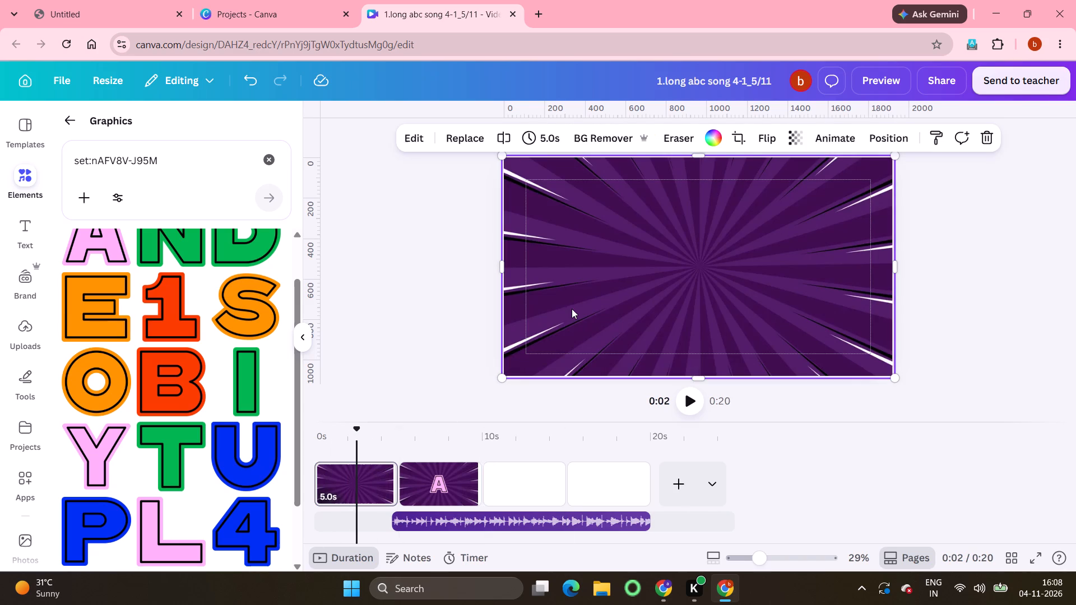
{"action": "key", "text": "ctrl+c"}
{"action": "key", "text": "ctrl+d"}
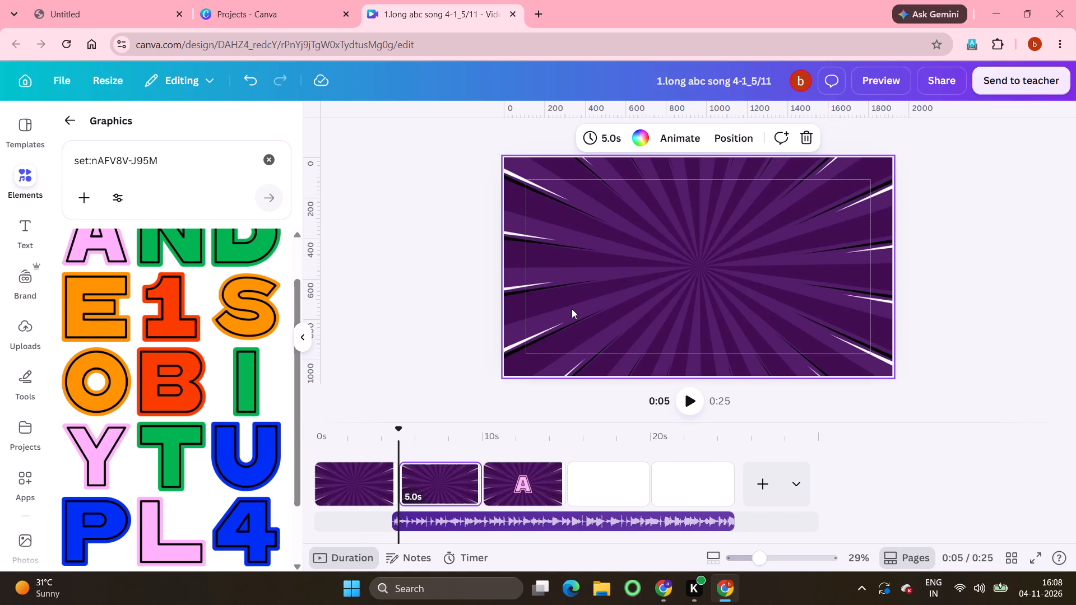
{"action": "key", "text": "ctrl+d"}
{"action": "key", "text": "ctrl+d"}
{"action": "key", "text": "ctrl+d"}
{"action": "key", "text": "ctrl+d"}
{"action": "key", "text": "ctrl+d"}
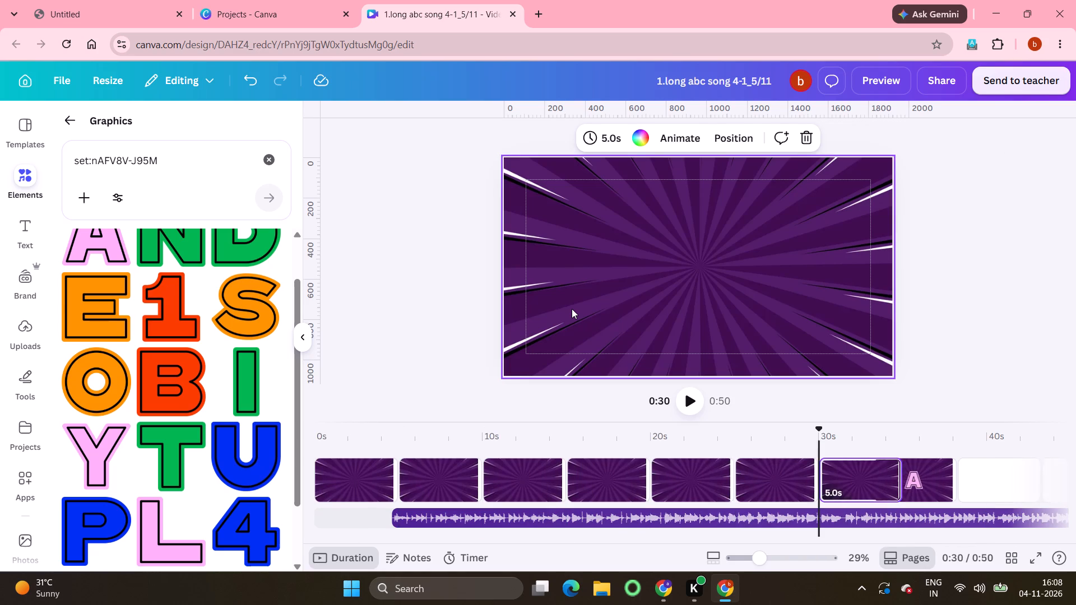
{"action": "key", "text": "ctrl+d"}
{"action": "key", "text": "ctrl+d"}
{"action": "key", "text": "ctrl+d"}
{"action": "key", "text": "ctrl+d"}
{"action": "key", "text": "ctrl+d"}
{"action": "key", "text": "ctrl+d"}
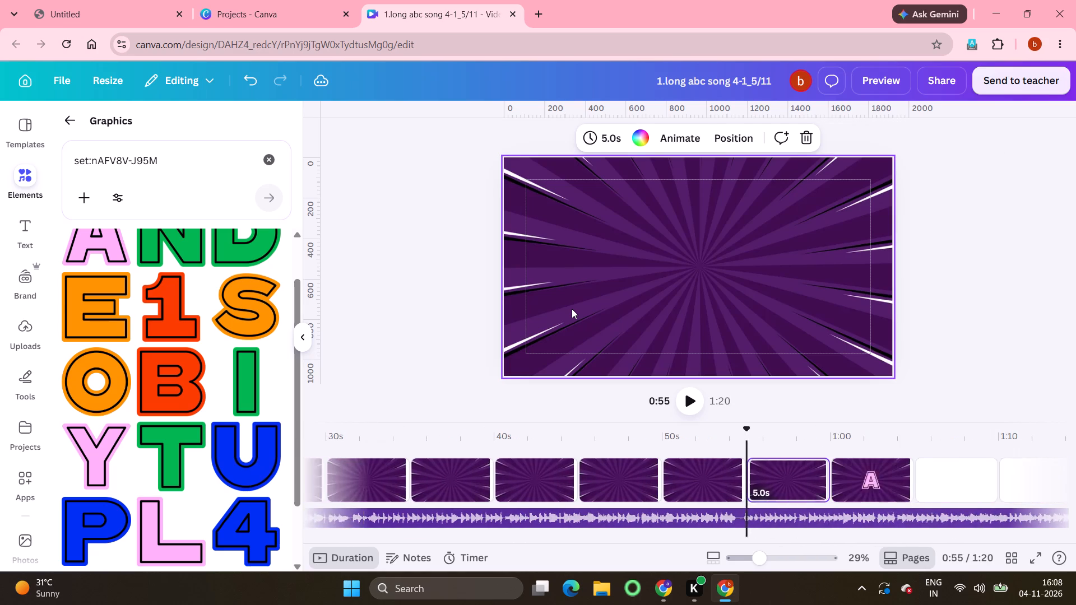
{"action": "key", "text": "ctrl+d"}
{"action": "key", "text": "ctrl+d"}
{"action": "key", "text": "ctrl+d"}
{"action": "key", "text": "ctrl+d"}
{"action": "key", "text": "ctrl+d"}
{"action": "key", "text": "ctrl+d"}
{"action": "key", "text": "ctrl+d"}
{"action": "key", "text": "ctrl+d"}
{"action": "key", "text": "ctrl+d"}
{"action": "key", "text": "ctrl+d"}
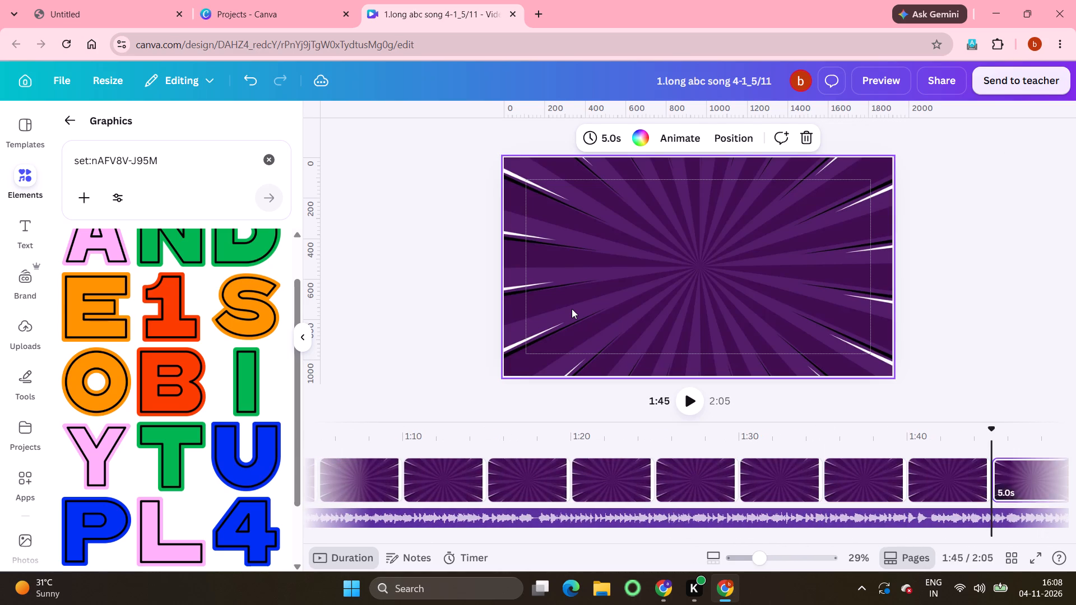
{"action": "key", "text": "ctrl+d"}
{"action": "key", "text": "ctrl+d"}
{"action": "key", "text": "ctrl+d"}
{"action": "key", "text": "ctrl+d"}
{"action": "key", "text": "ctrl+d"}
{"action": "key", "text": "ctrl+d"}
{"action": "key", "text": "ctrl+d"}
{"action": "key", "text": "ctrl+d"}
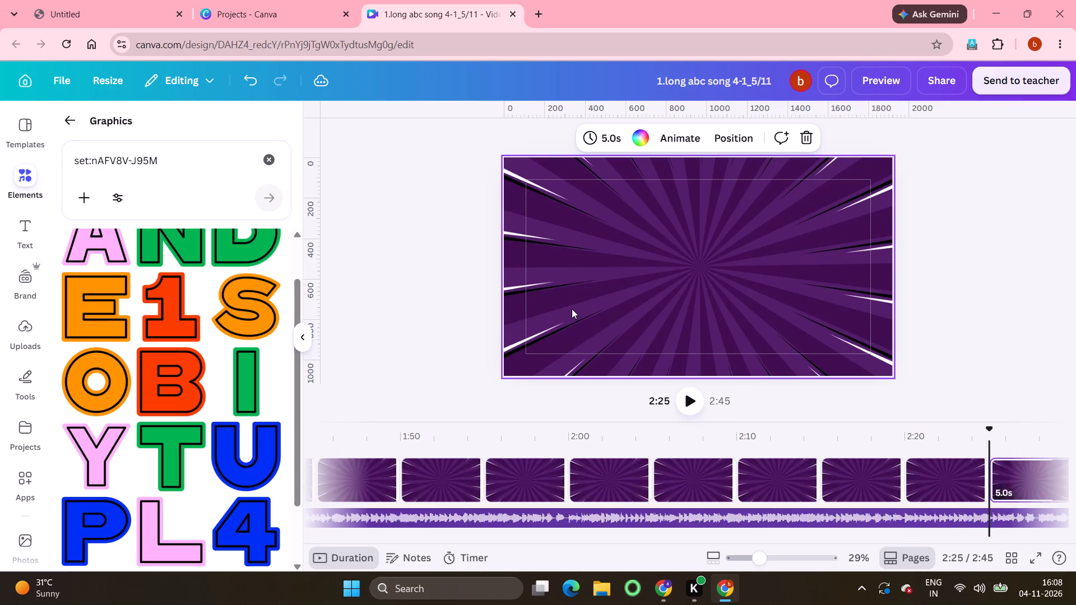
{"action": "key", "text": "ctrl+d"}
{"action": "key", "text": "ctrl+d"}
{"action": "key", "text": "ctrl+d"}
{"action": "key", "text": "ctrl+d"}
{"action": "key", "text": "ctrl+d"}
{"action": "key", "text": "ctrl+d"}
{"action": "key", "text": "ctrl+d"}
{"action": "key", "text": "ctrl+d"}
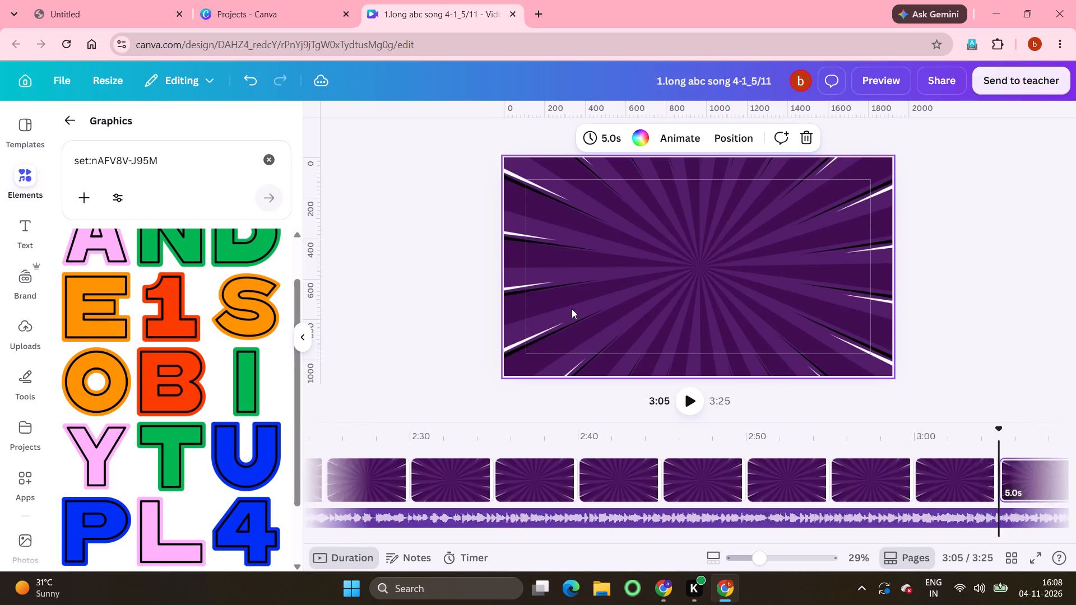
{"action": "key", "text": "ctrl+d"}
{"action": "key", "text": "ctrl+d"}
{"action": "key", "text": "ctrl+d"}
{"action": "key", "text": "ctrl+d"}
{"action": "key", "text": "ctrl+d"}
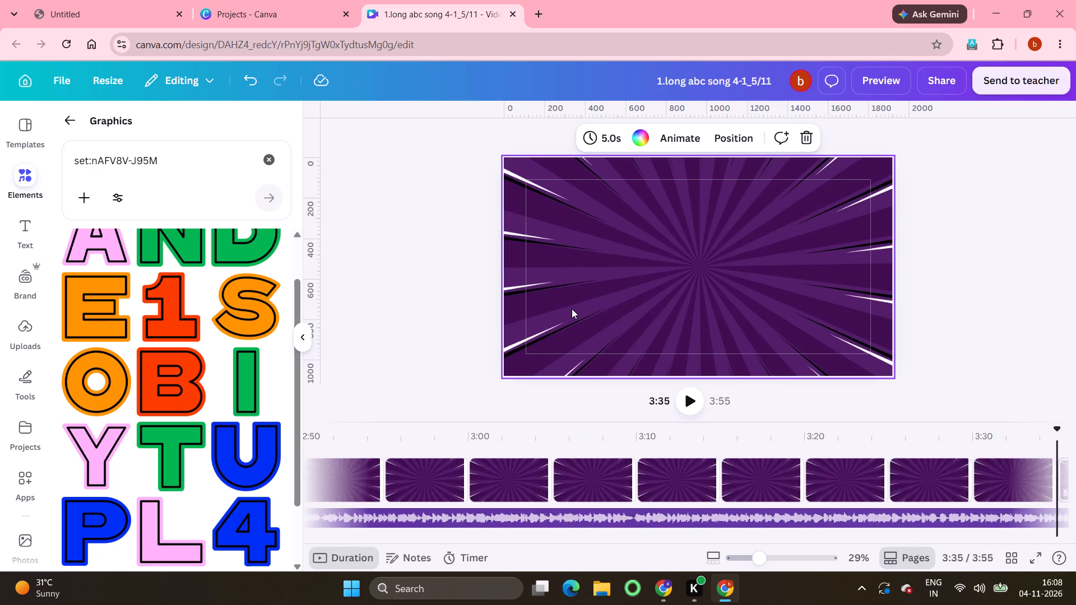
{"action": "key", "text": "ctrl+d"}
{"action": "key", "text": "ctrl+d"}
{"action": "key", "text": "ctrl+d"}
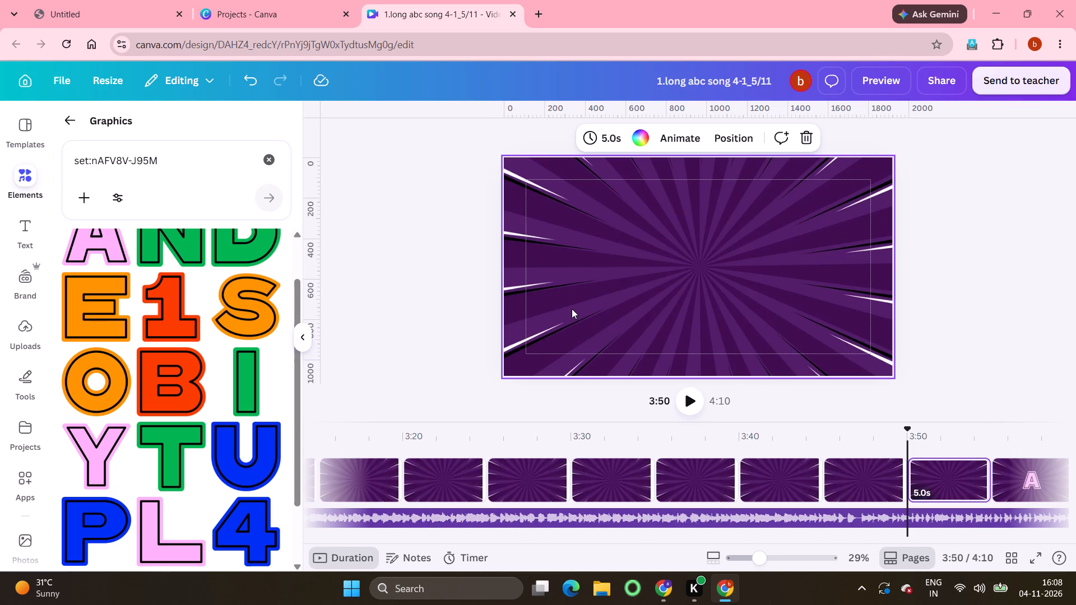
Add the pink block letter A from the collection to the second page.
{"action": "scroll", "coordinate": [411, 482], "scroll_direction": "right", "scroll_amount": 6}
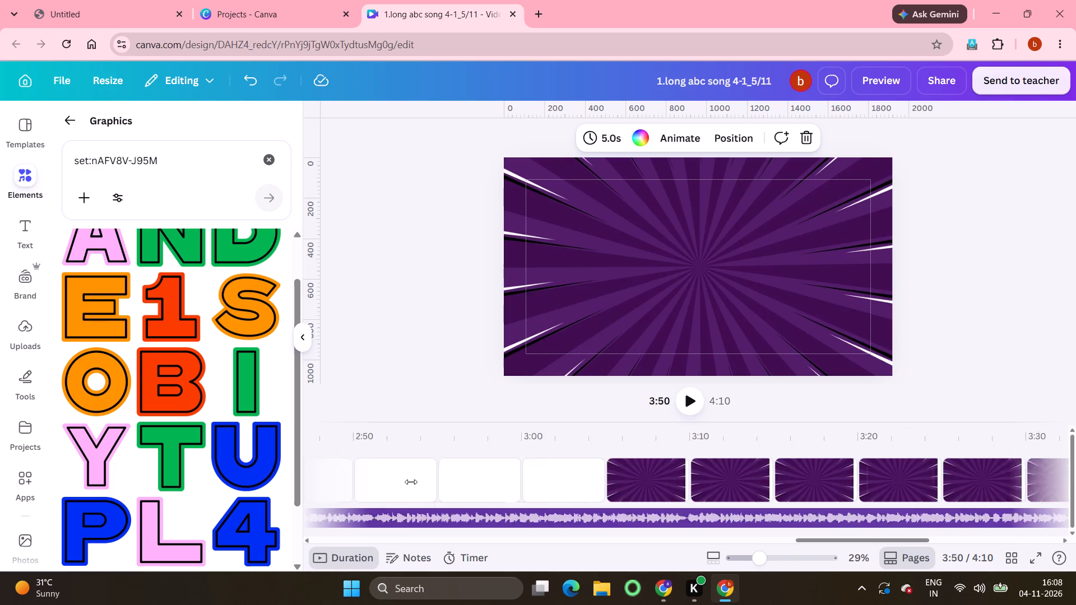
{"action": "scroll", "coordinate": [411, 482], "scroll_direction": "right", "scroll_amount": 14}
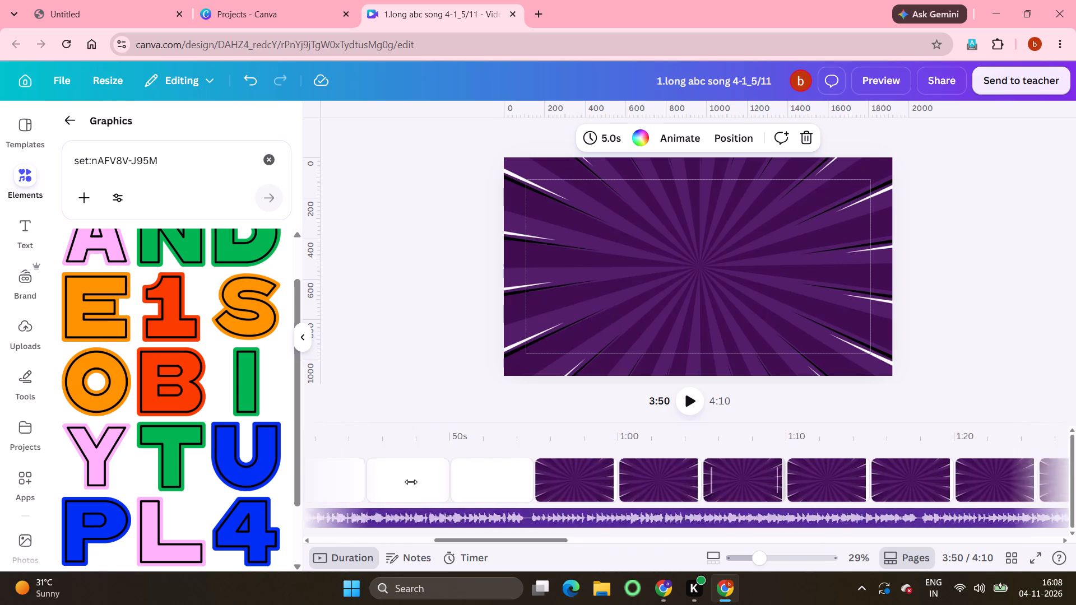
{"action": "scroll", "coordinate": [411, 482], "scroll_direction": "right", "scroll_amount": 3}
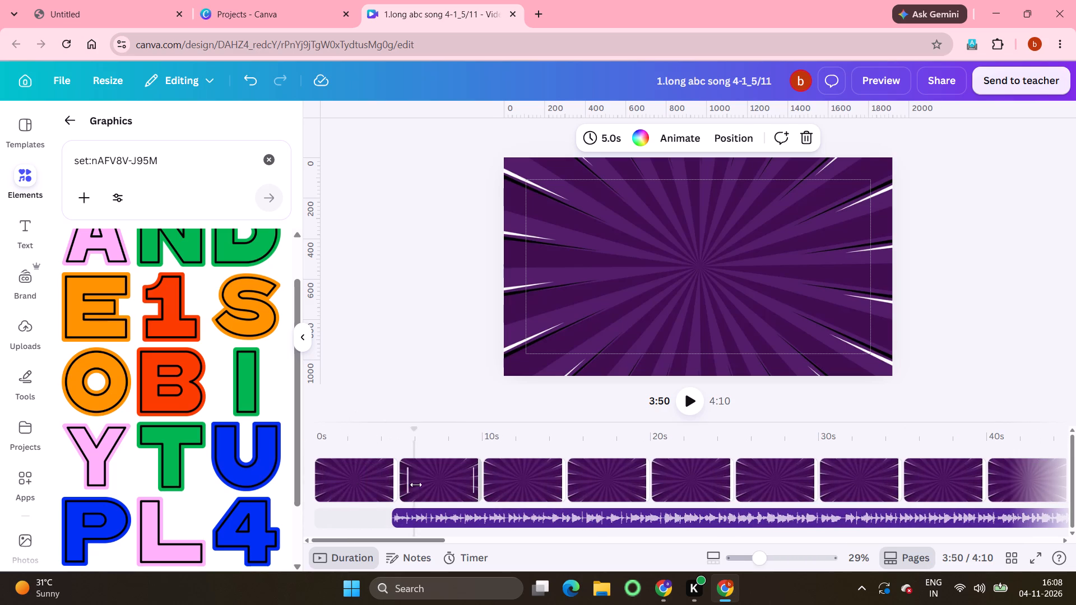
{"action": "left_click", "coordinate": [437, 481]}
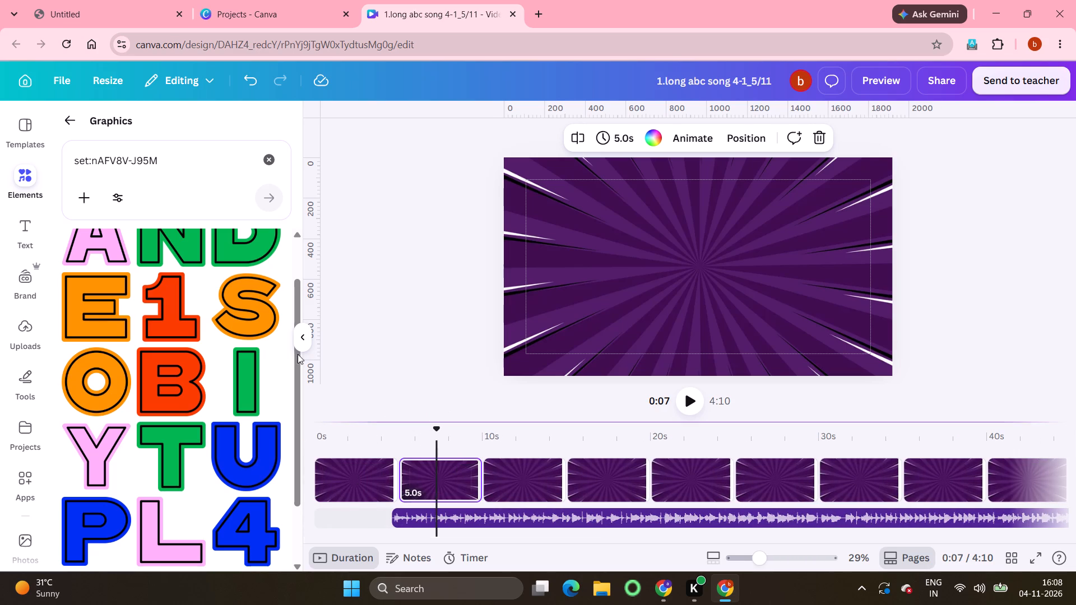
{"action": "scroll", "coordinate": [210, 348], "scroll_direction": "up", "scroll_amount": 1}
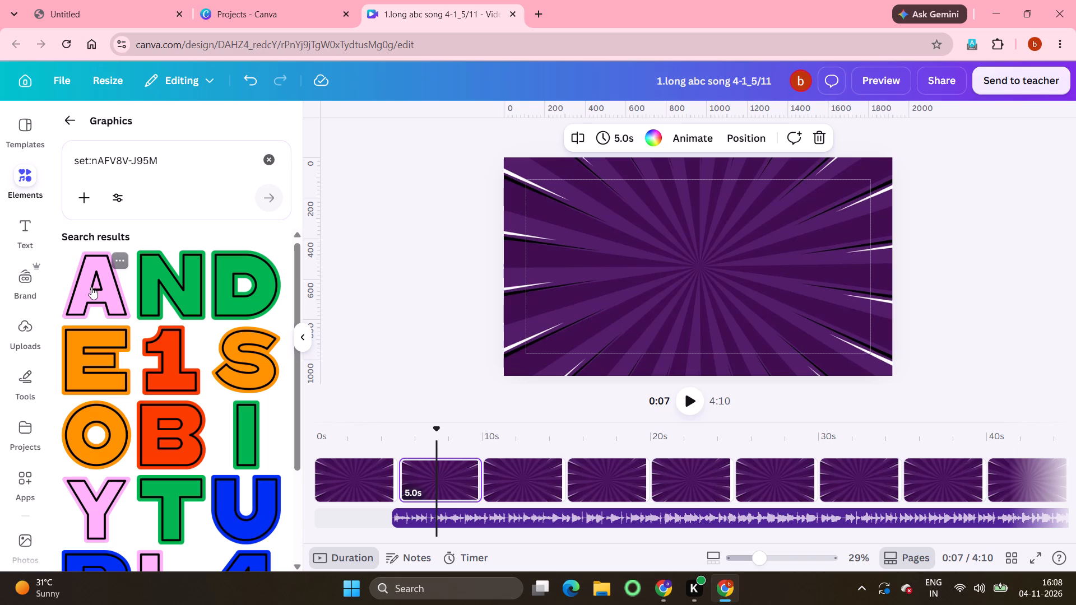
{"action": "left_click", "coordinate": [449, 460]}
{"action": "left_click", "coordinate": [445, 477]}
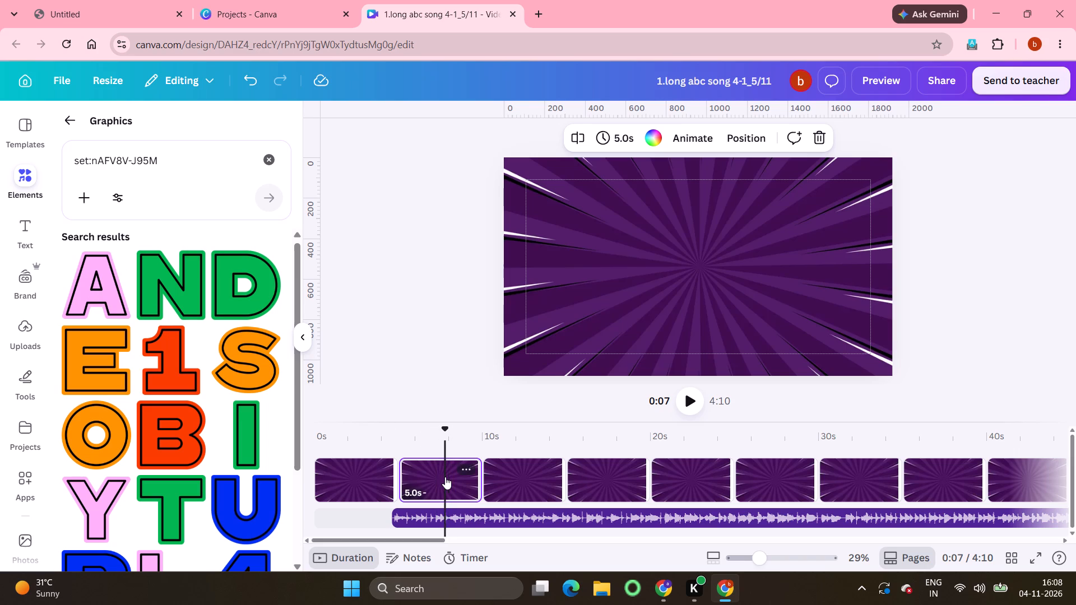
{"action": "left_click", "coordinate": [98, 285]}
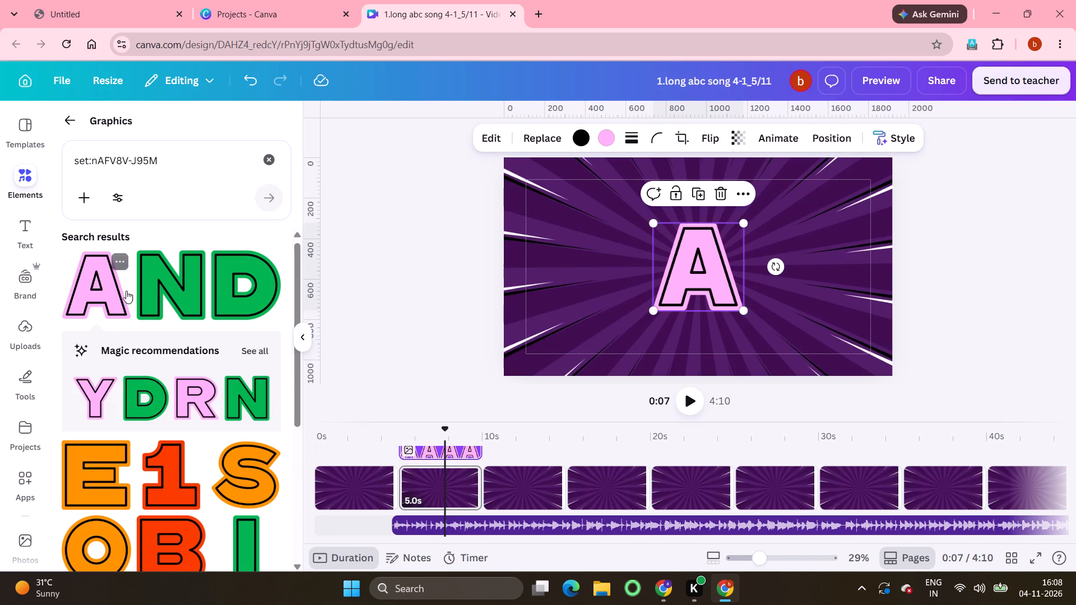
Add the red block letter B to the third page and the blue block letter C to the fourth page.
{"action": "left_click", "coordinate": [530, 491]}
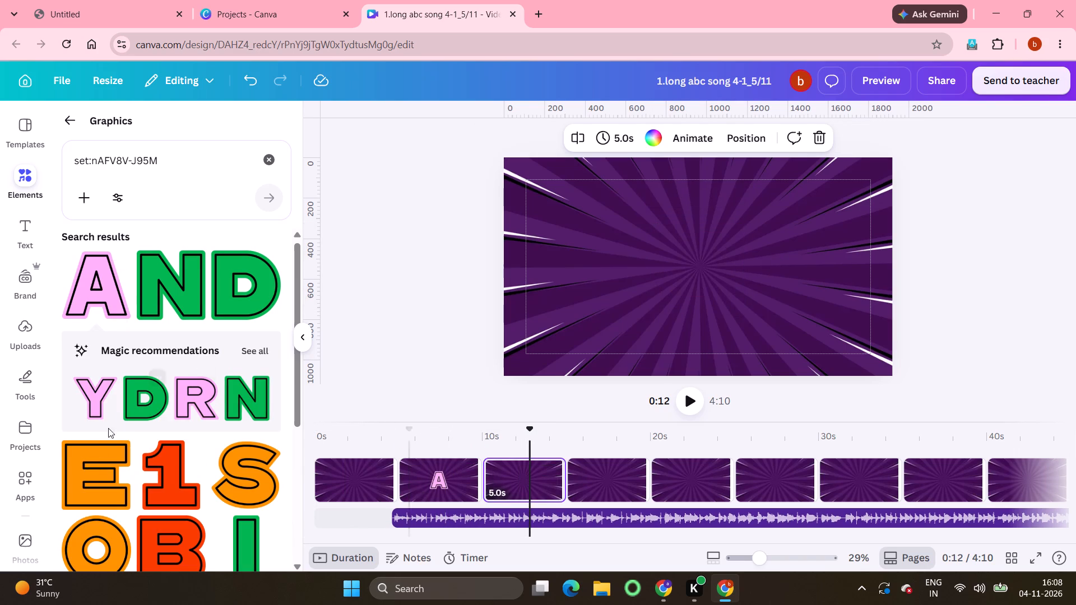
{"action": "scroll", "coordinate": [95, 463], "scroll_direction": "down", "scroll_amount": 3}
{"action": "left_click", "coordinate": [174, 360]}
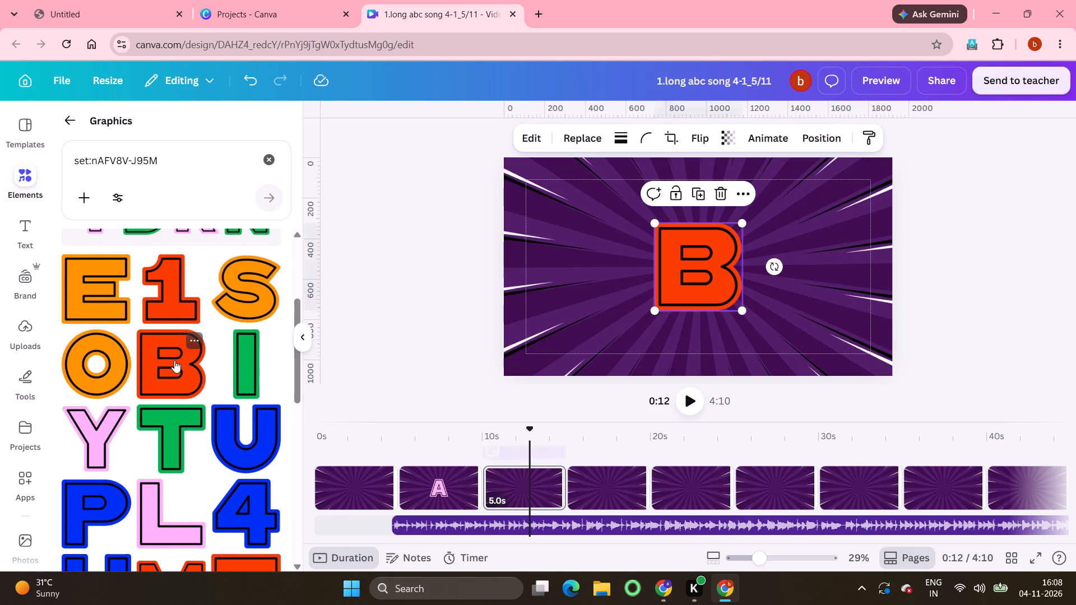
{"action": "left_click", "coordinate": [604, 490]}
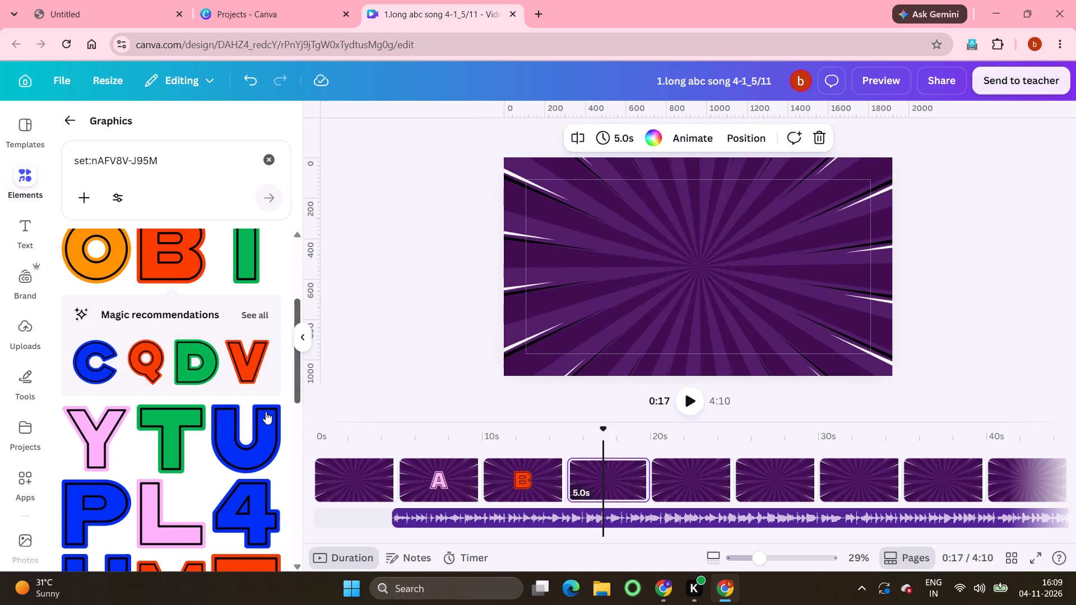
{"action": "scroll", "coordinate": [226, 449], "scroll_direction": "right", "scroll_amount": 1}
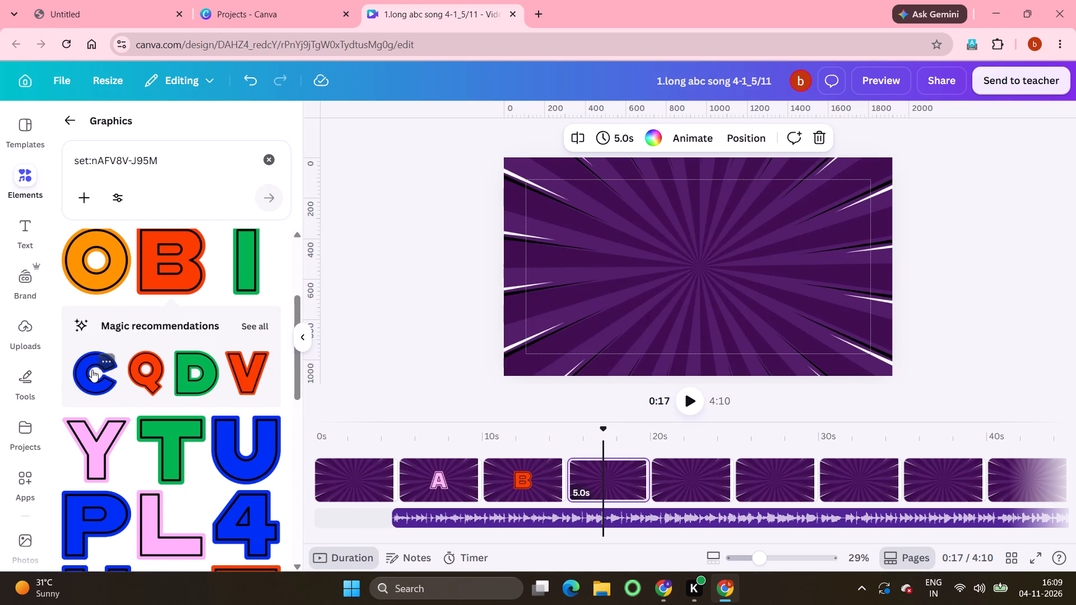
{"action": "left_click", "coordinate": [92, 370]}
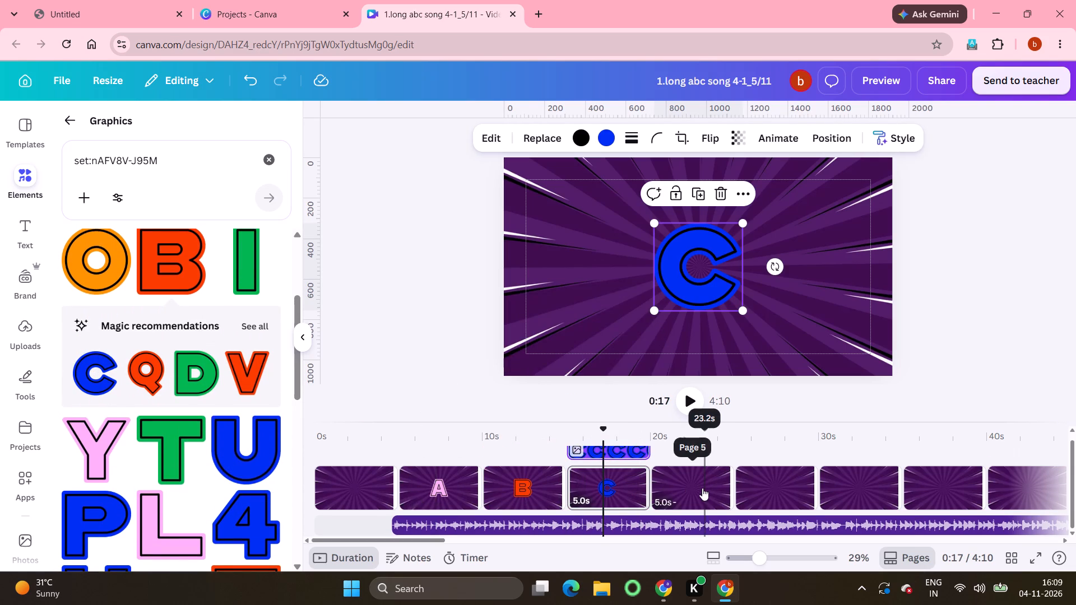
Add the green block letter D to the fifth page and the orange block letter E to the sixth page.
{"action": "left_click", "coordinate": [702, 488]}
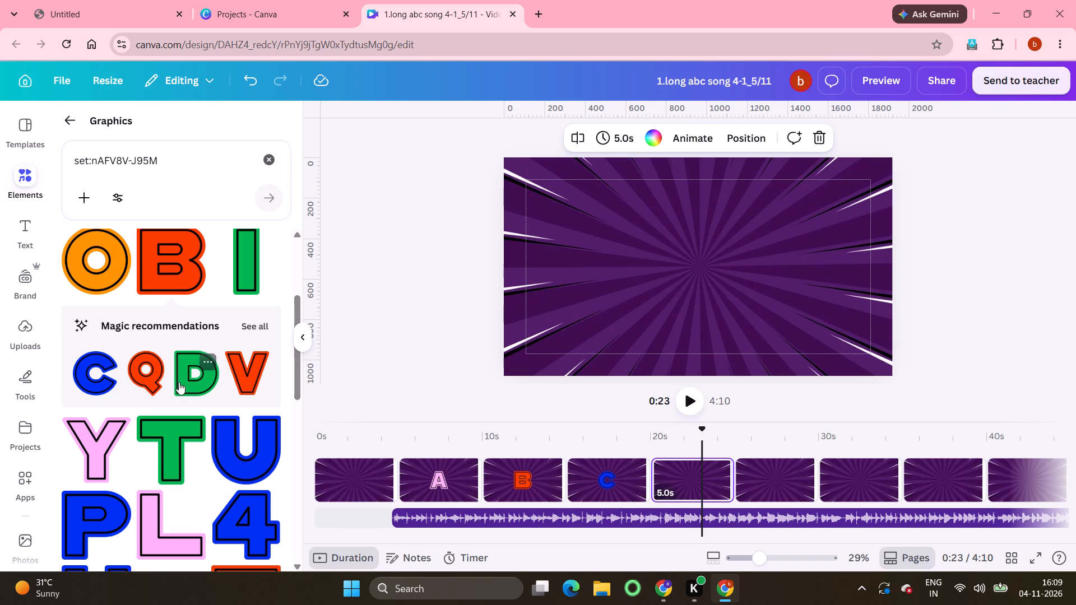
{"action": "left_click", "coordinate": [179, 382]}
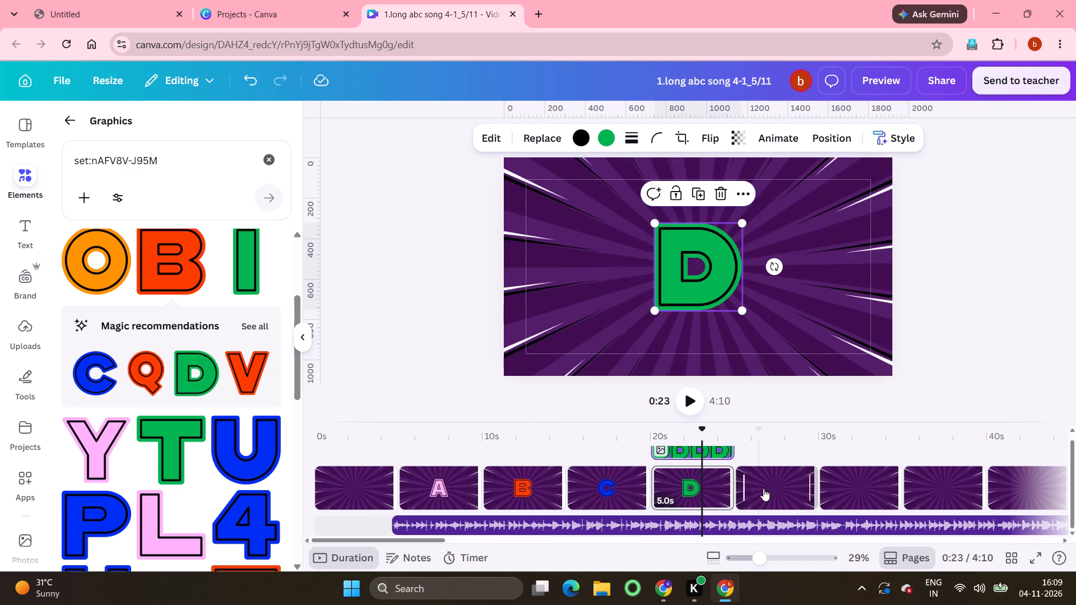
{"action": "left_click", "coordinate": [767, 485]}
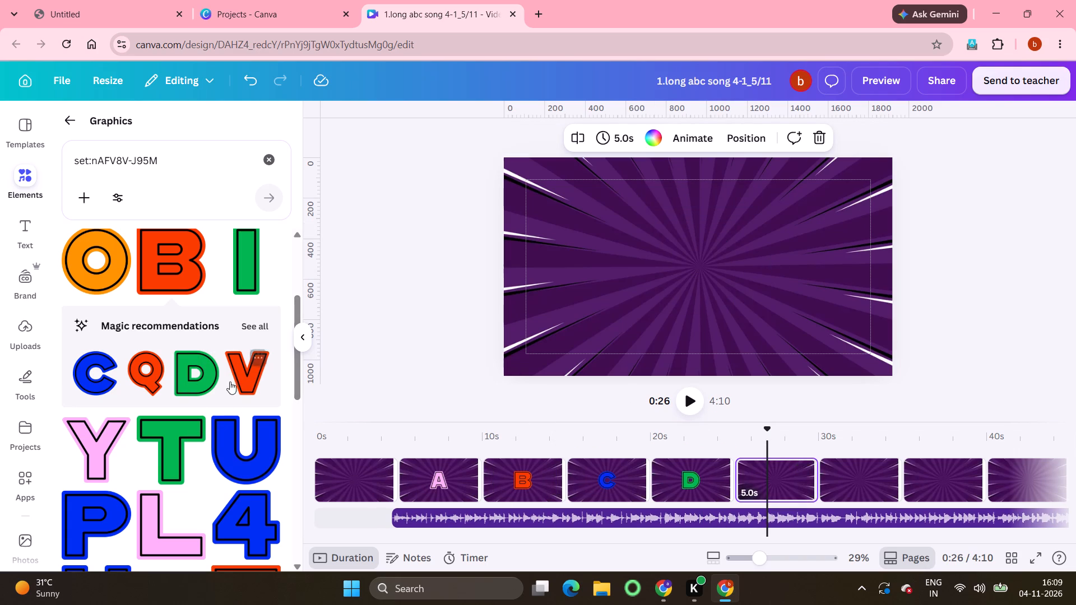
{"action": "scroll", "coordinate": [204, 488], "scroll_direction": "up", "scroll_amount": 1}
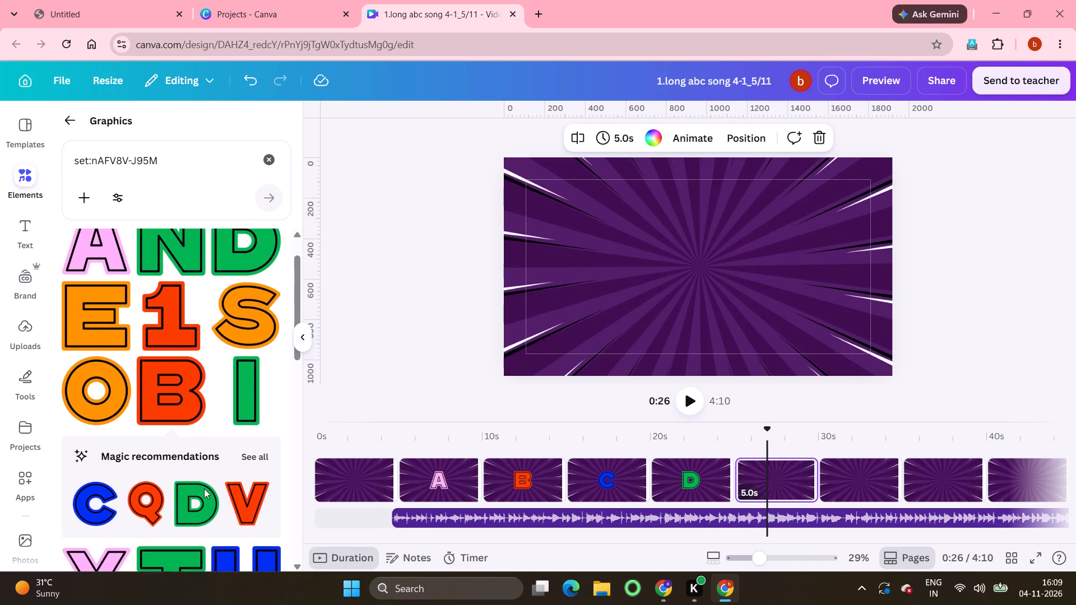
{"action": "scroll", "coordinate": [204, 488], "scroll_direction": "up", "scroll_amount": 1}
{"action": "left_click", "coordinate": [113, 367]}
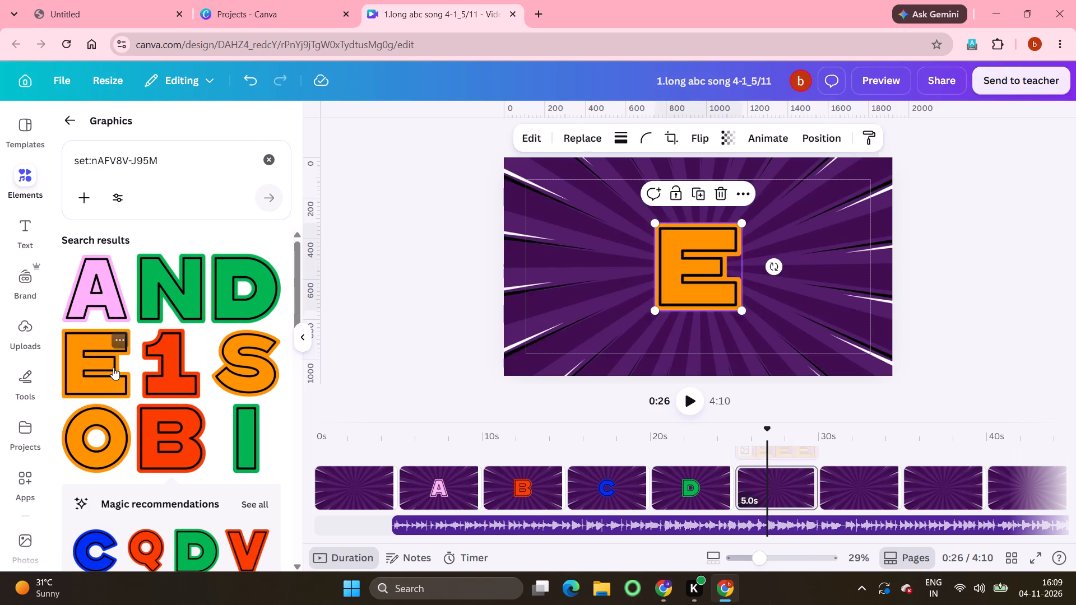
Add the red block letter F from the collection to the seventh page, right after the letter E page.
{"action": "scroll", "coordinate": [721, 490], "scroll_direction": "left", "scroll_amount": 5}
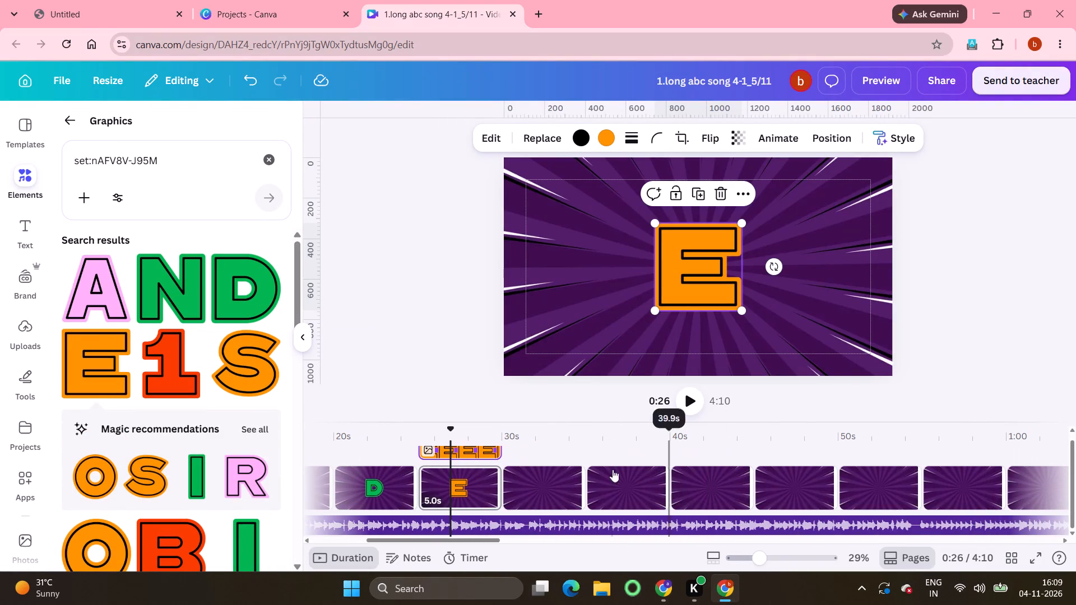
{"action": "left_click", "coordinate": [536, 484]}
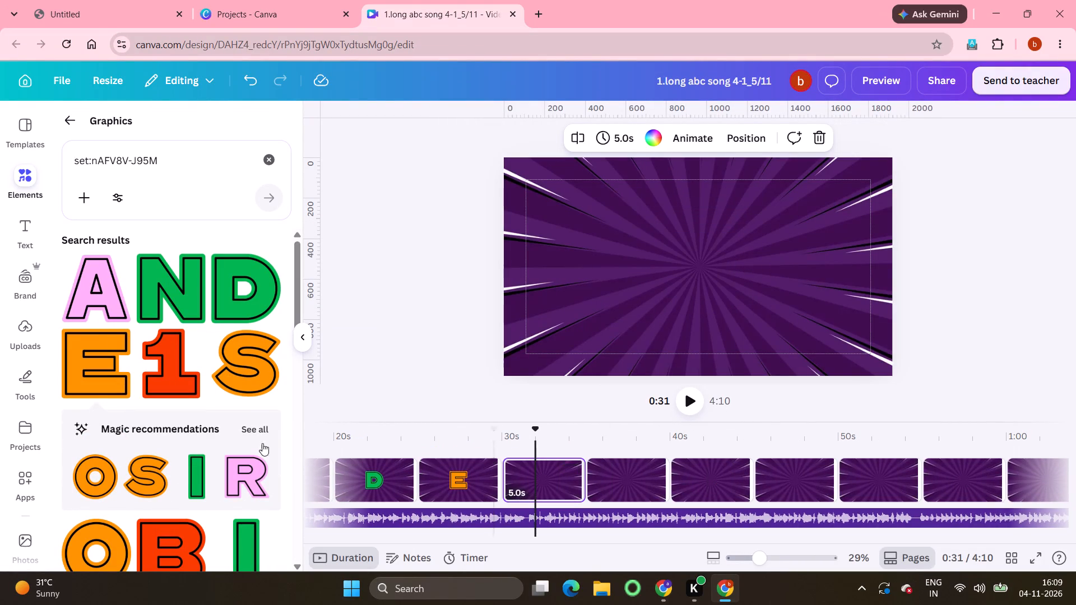
{"action": "scroll", "coordinate": [264, 466], "scroll_direction": "down", "scroll_amount": 5}
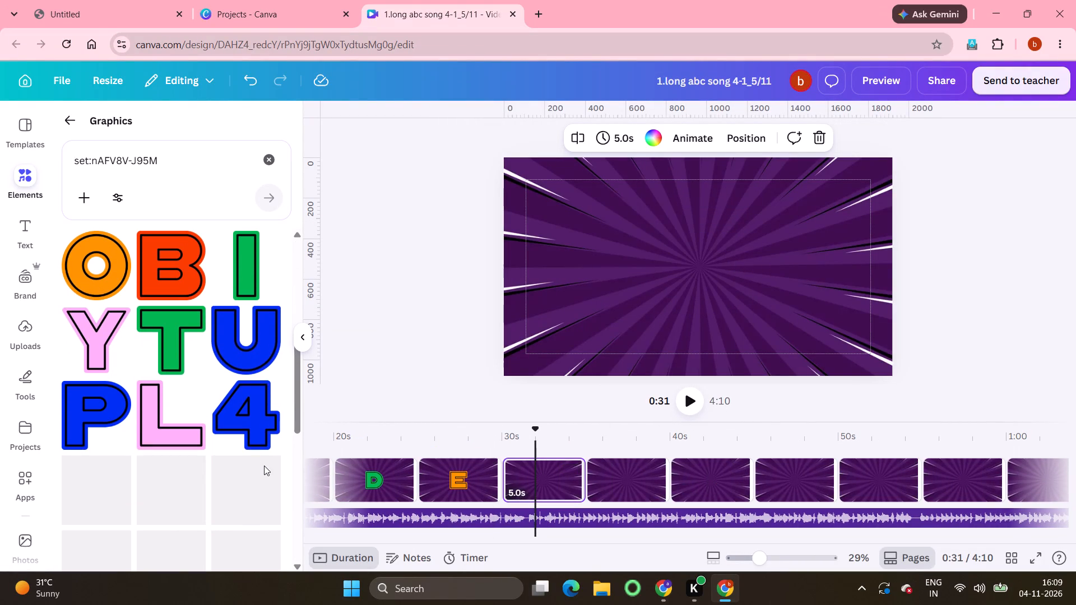
{"action": "scroll", "coordinate": [264, 466], "scroll_direction": "down", "scroll_amount": 1}
{"action": "left_click", "coordinate": [240, 438]}
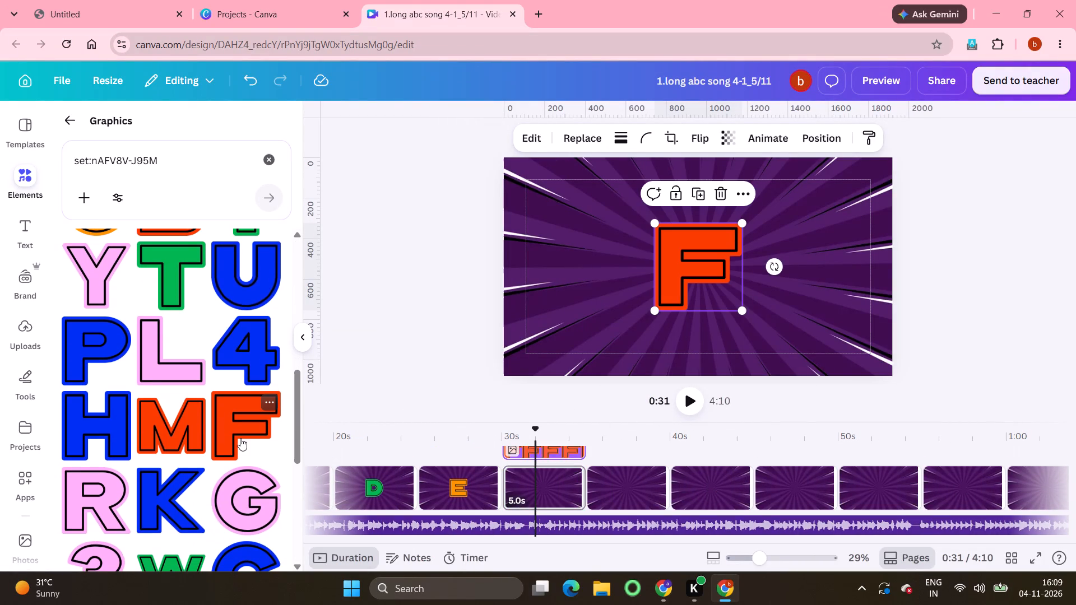
Add the pink block letter G from the collection to the eighth page, after the letter F page, and select the ninth page.
{"action": "left_click", "coordinate": [616, 478]}
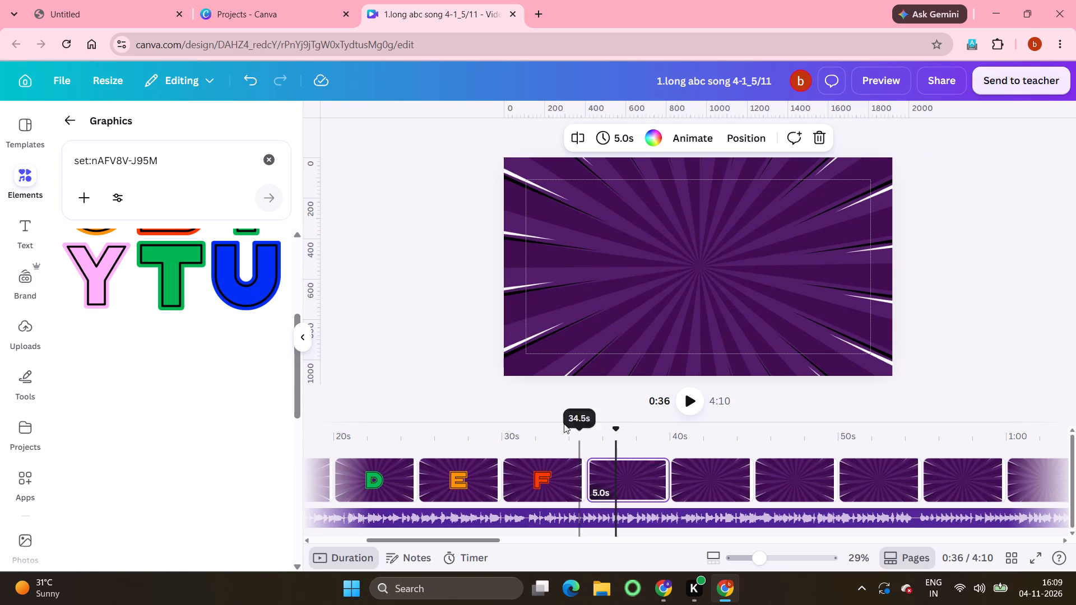
{"action": "scroll", "coordinate": [215, 345], "scroll_direction": "up", "scroll_amount": 5}
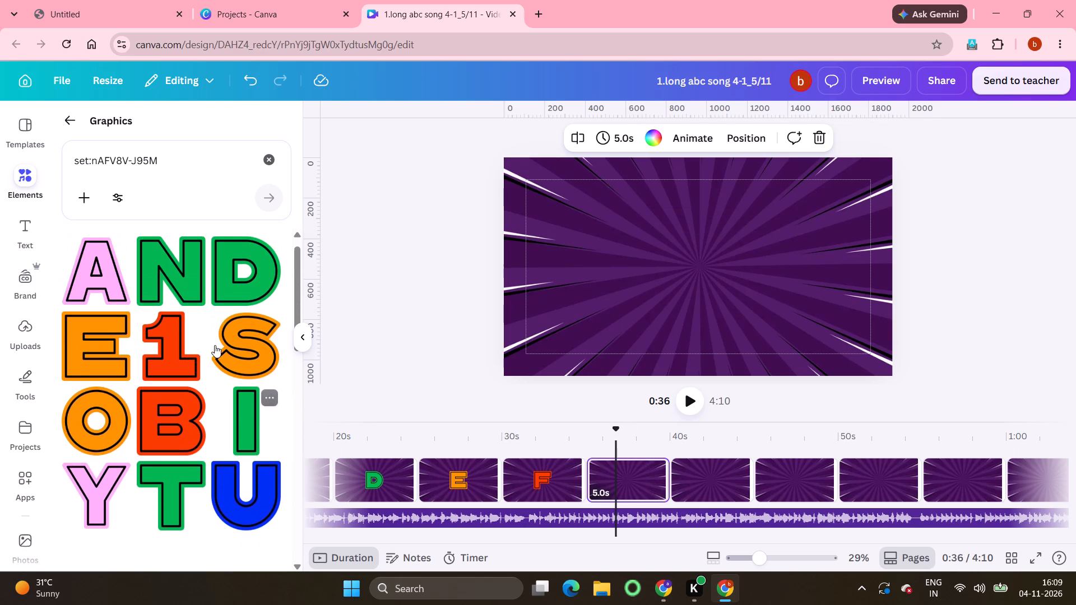
{"action": "scroll", "coordinate": [215, 345], "scroll_direction": "down", "scroll_amount": 6}
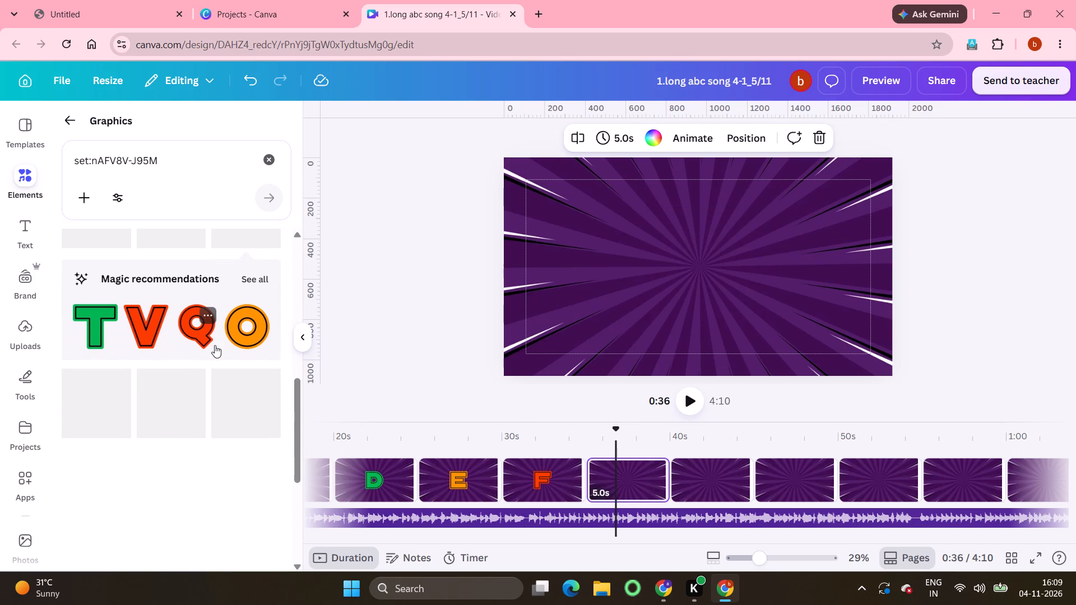
{"action": "scroll", "coordinate": [215, 345], "scroll_direction": "down", "scroll_amount": 1}
{"action": "left_click", "coordinate": [244, 352]}
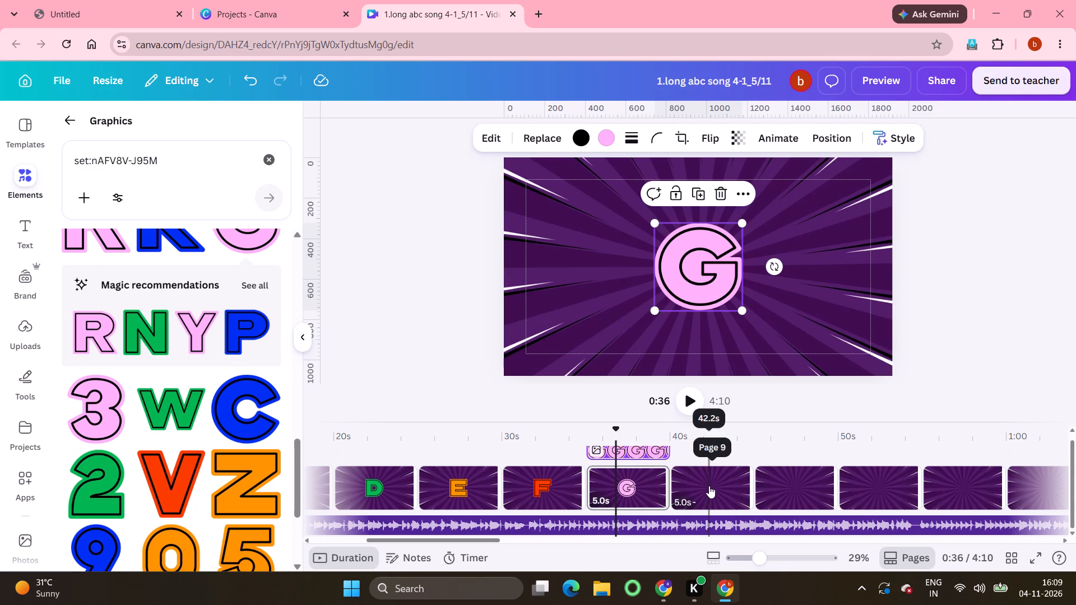
{"action": "left_click", "coordinate": [709, 486]}
Add the blue block letter H from the collection to the ninth page, right after the letter G page.
{"action": "scroll", "coordinate": [146, 434], "scroll_direction": "down", "scroll_amount": 3}
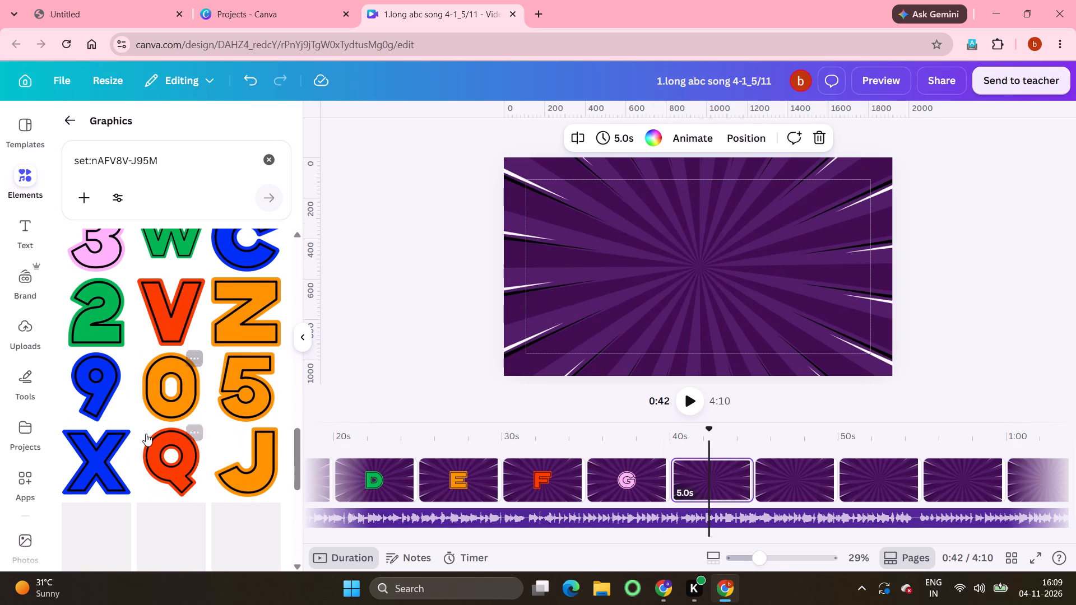
{"action": "scroll", "coordinate": [146, 434], "scroll_direction": "down", "scroll_amount": 3}
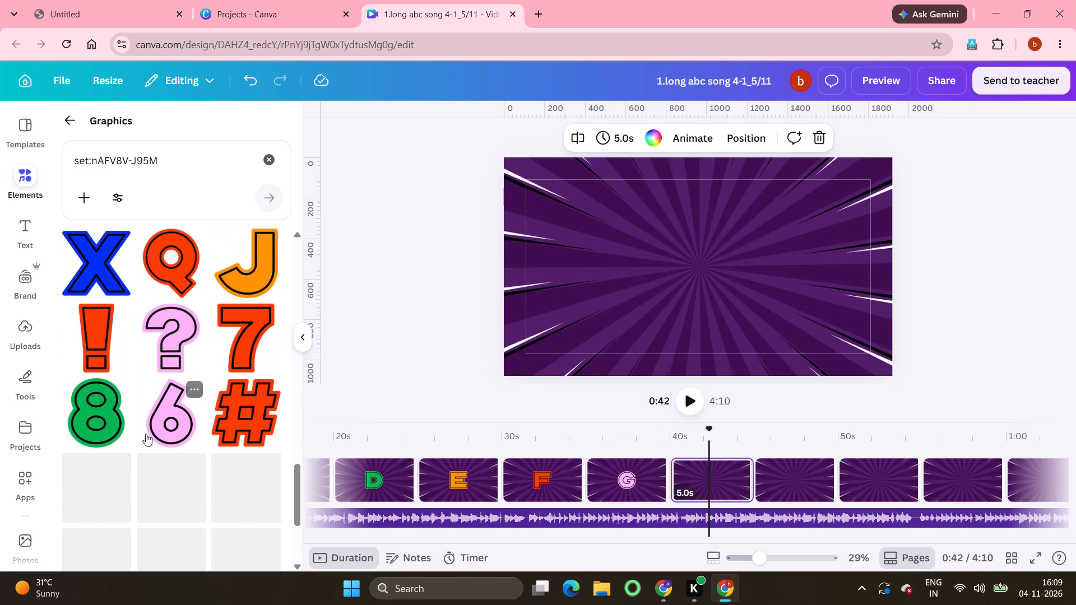
{"action": "scroll", "coordinate": [146, 434], "scroll_direction": "up", "scroll_amount": 5}
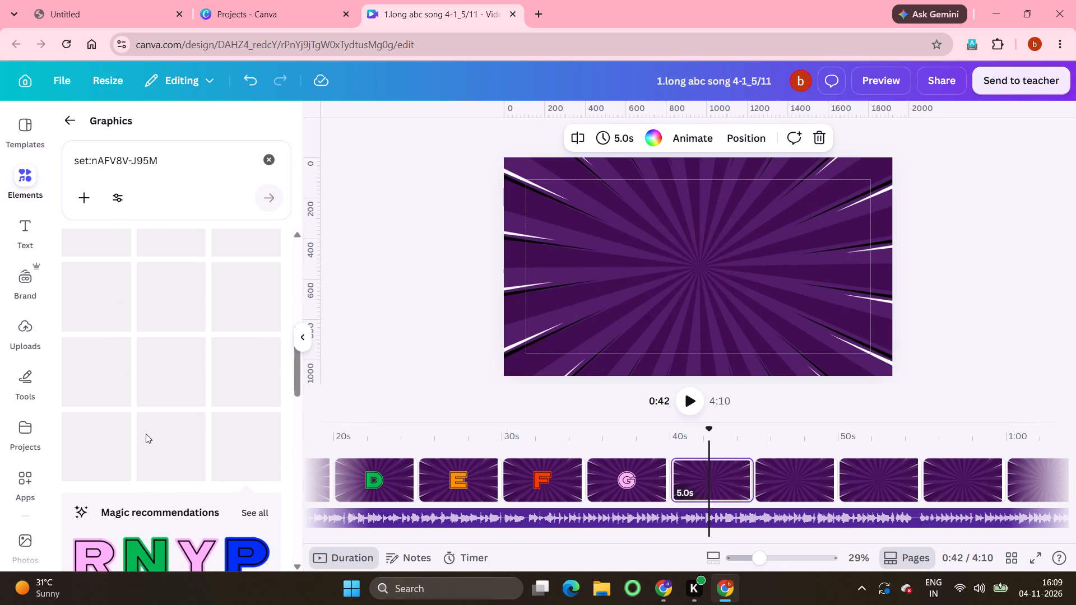
{"action": "scroll", "coordinate": [146, 434], "scroll_direction": "up", "scroll_amount": 5}
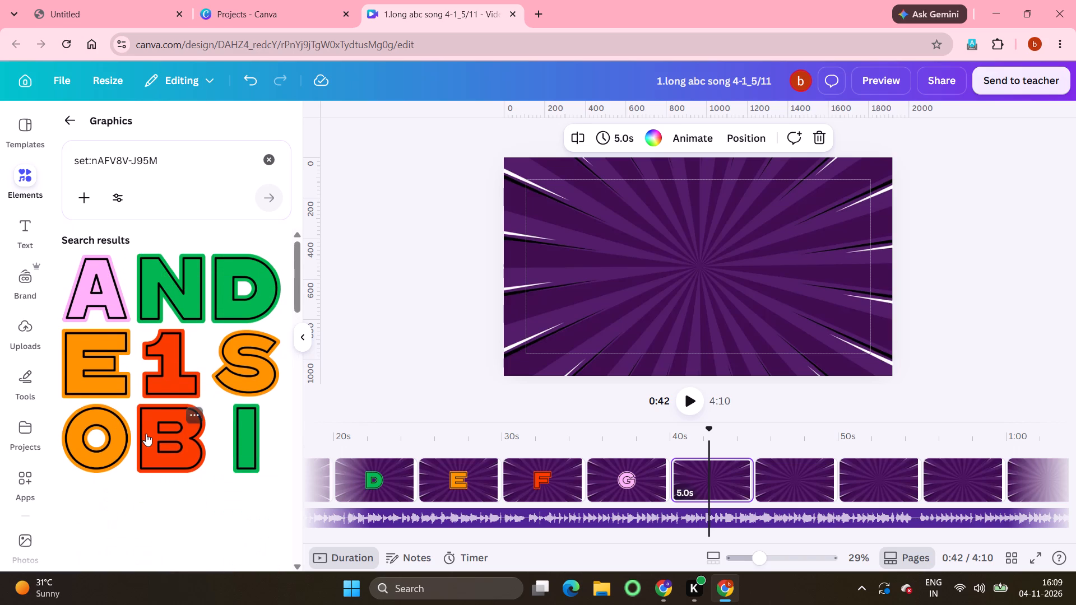
{"action": "scroll", "coordinate": [146, 434], "scroll_direction": "down", "scroll_amount": 2}
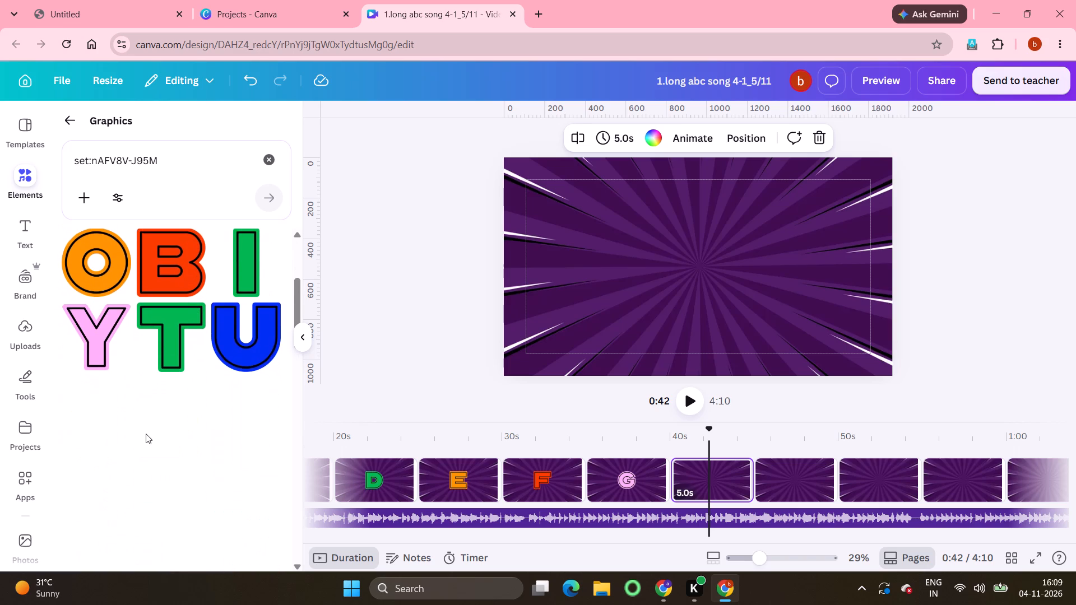
{"action": "scroll", "coordinate": [146, 434], "scroll_direction": "down", "scroll_amount": 2}
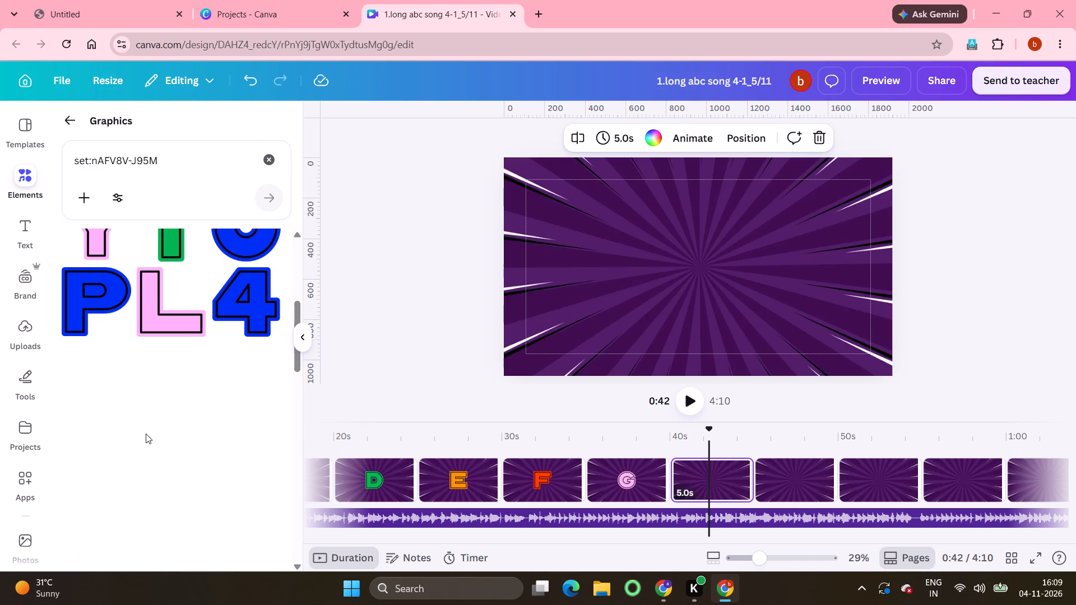
{"action": "scroll", "coordinate": [146, 434], "scroll_direction": "down", "scroll_amount": 1}
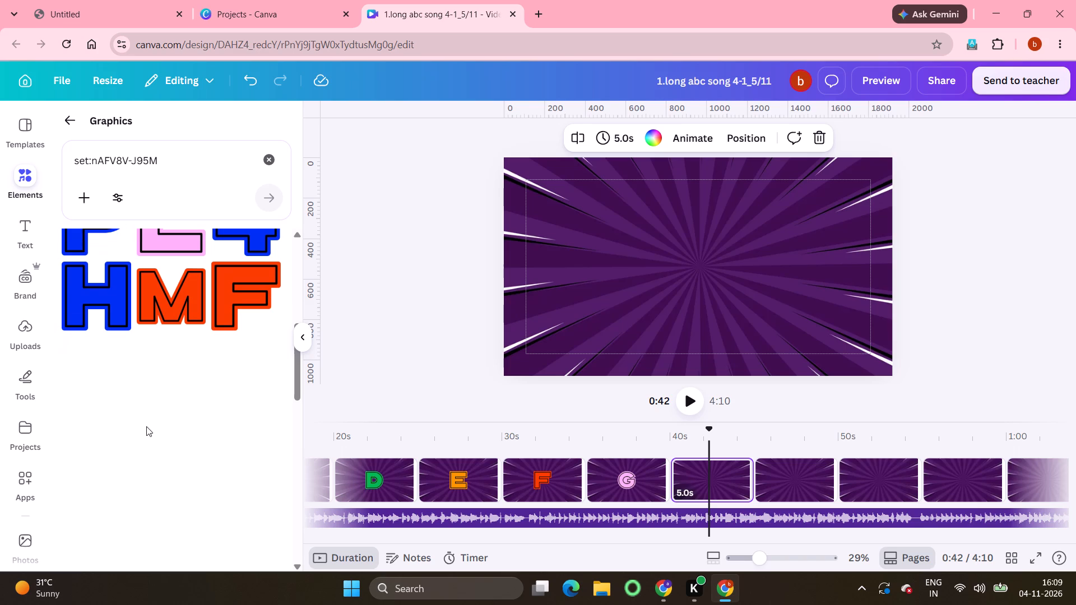
{"action": "left_click", "coordinate": [88, 294]}
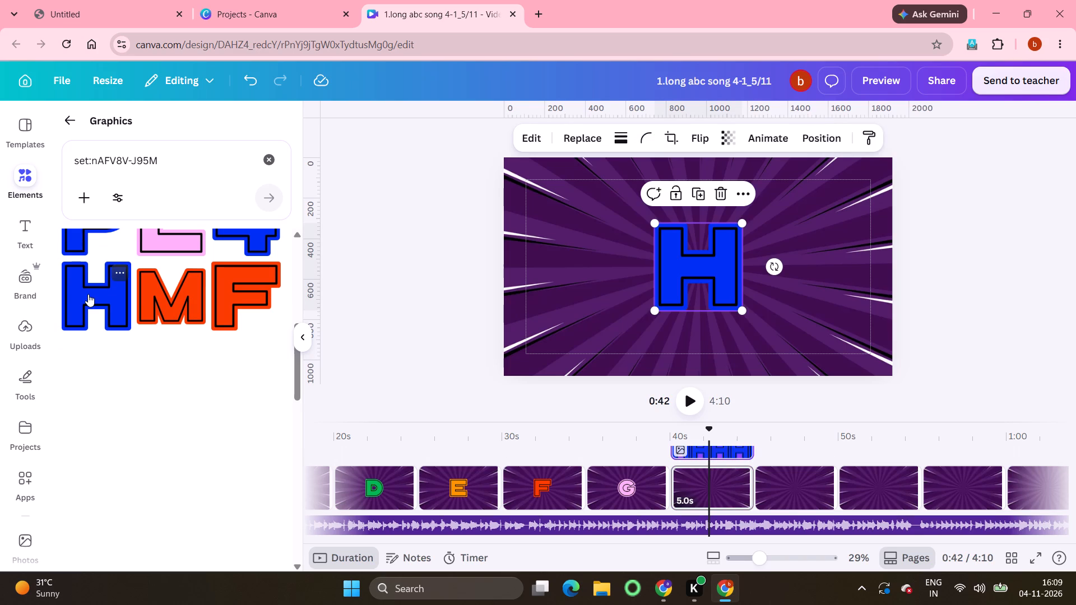
Add the green block letter I to the tenth page, right after the letter H page.
{"action": "left_click", "coordinate": [800, 488]}
{"action": "left_click", "coordinate": [250, 411]}
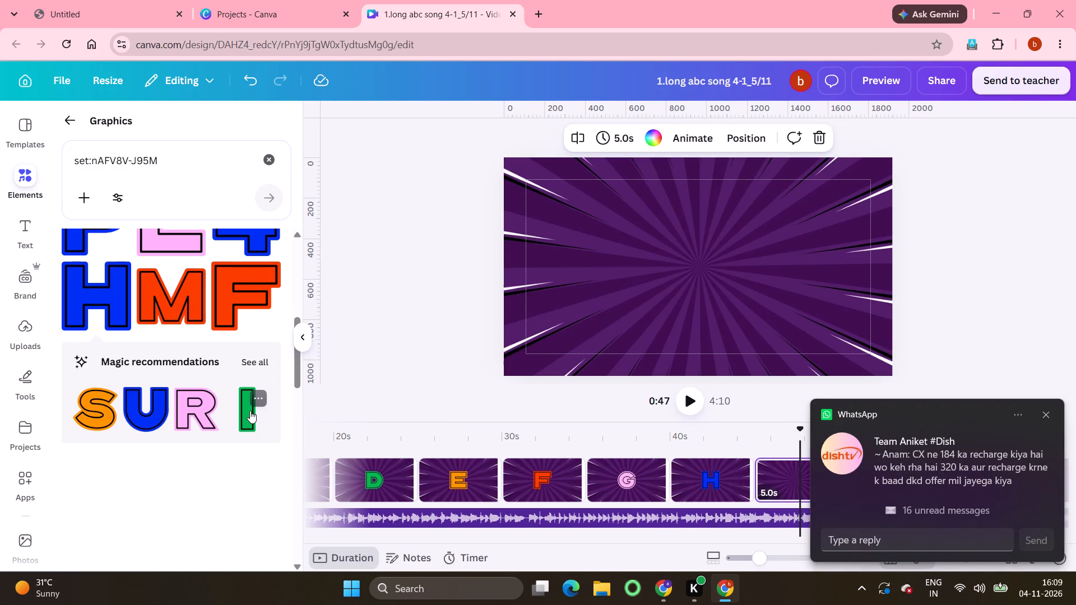
Add the orange block letter J from the collection to the eleventh page, right after the letter I page.
{"action": "scroll", "coordinate": [613, 529], "scroll_direction": "left", "scroll_amount": 5}
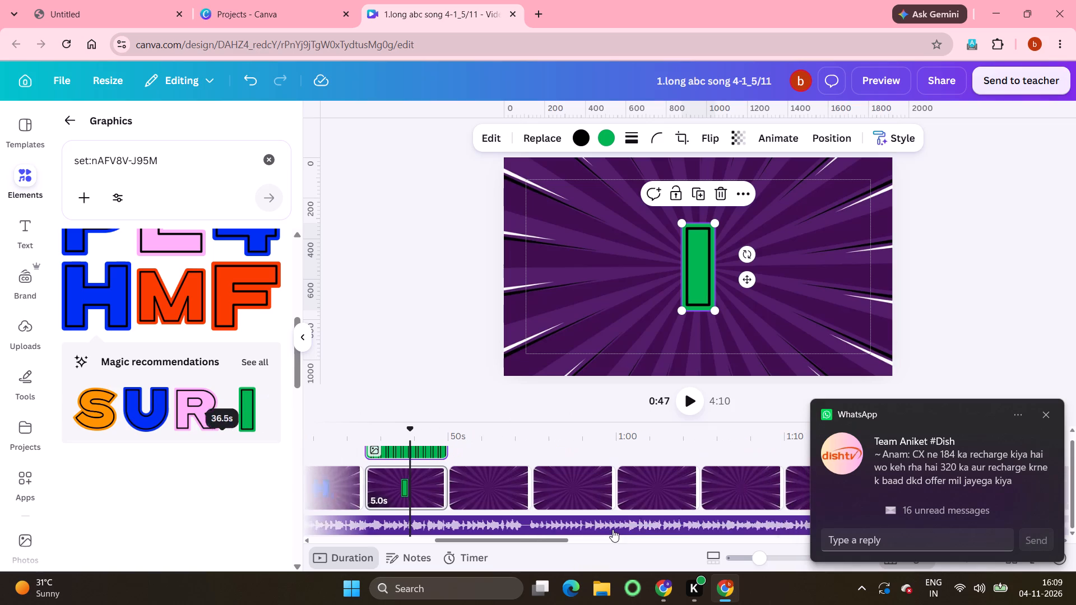
{"action": "left_click", "coordinate": [477, 498]}
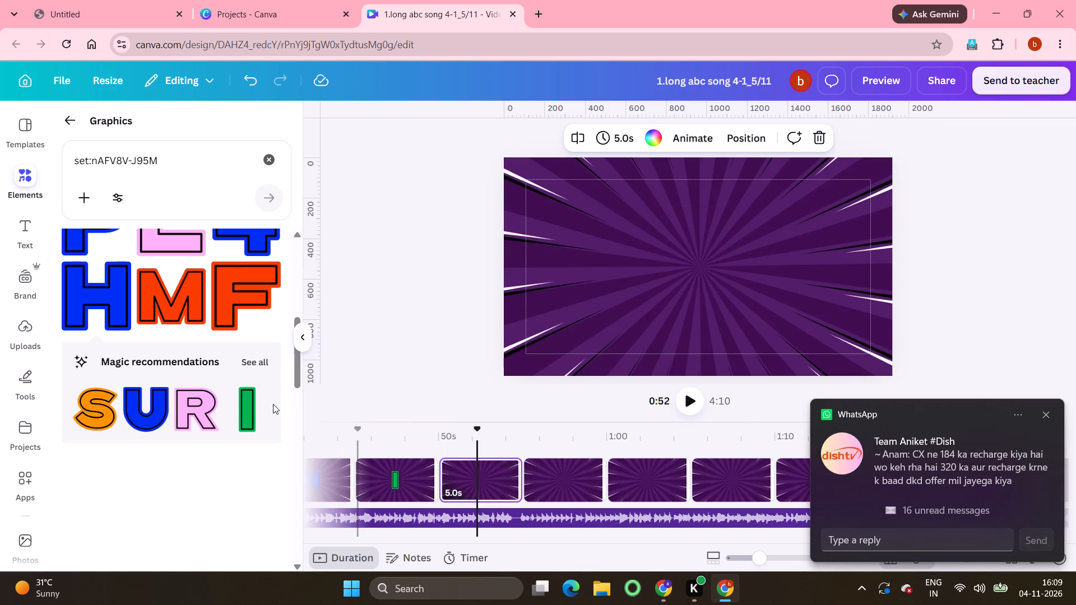
{"action": "scroll", "coordinate": [194, 370], "scroll_direction": "up", "scroll_amount": 3}
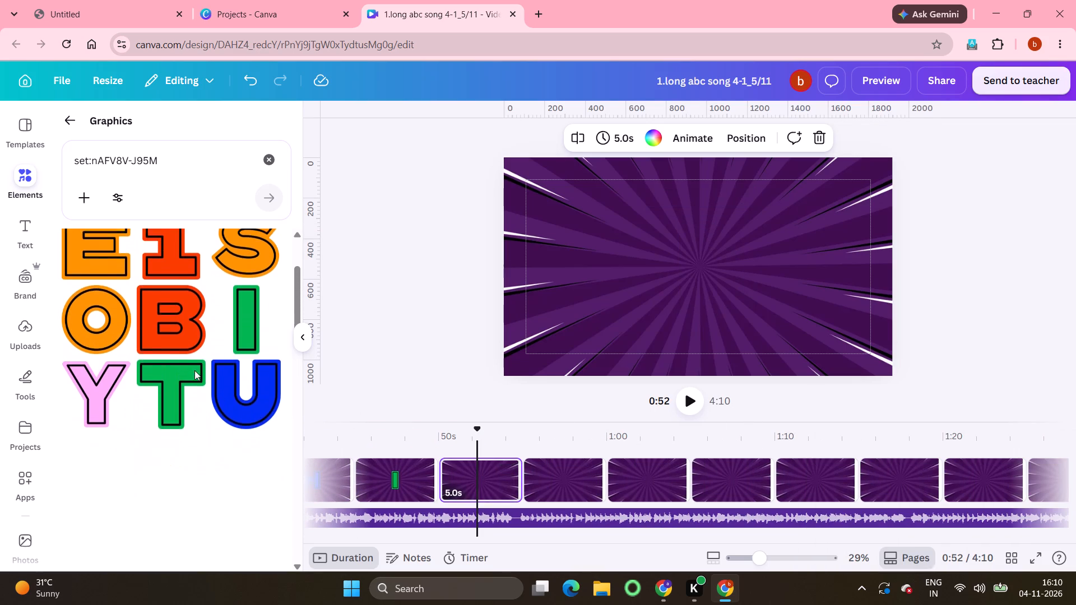
{"action": "scroll", "coordinate": [194, 370], "scroll_direction": "up", "scroll_amount": 4}
{"action": "scroll", "coordinate": [194, 370], "scroll_direction": "right", "scroll_amount": 1}
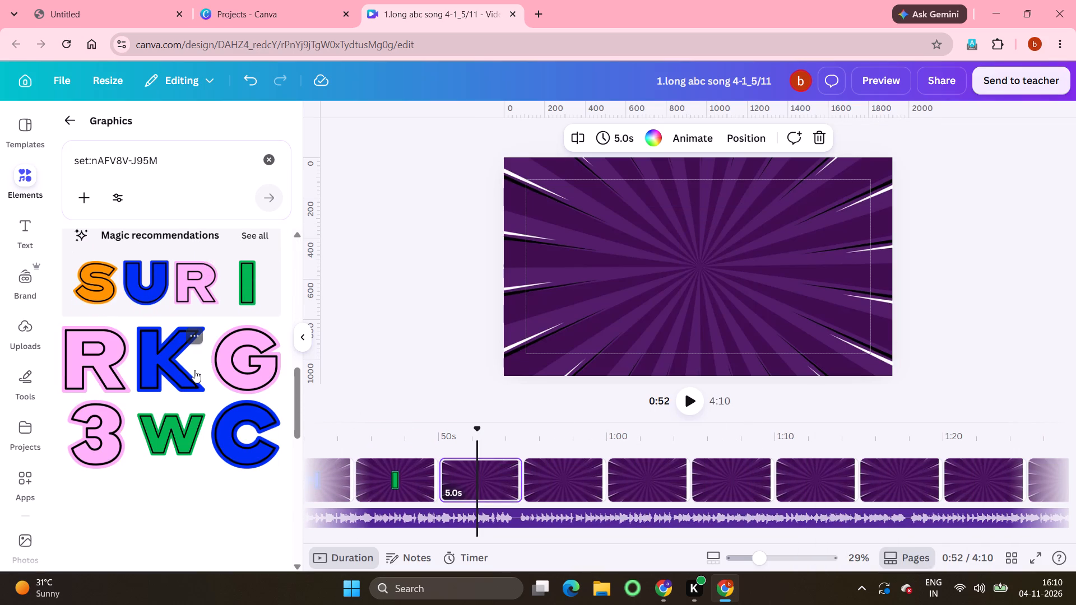
{"action": "scroll", "coordinate": [194, 370], "scroll_direction": "down", "scroll_amount": 3}
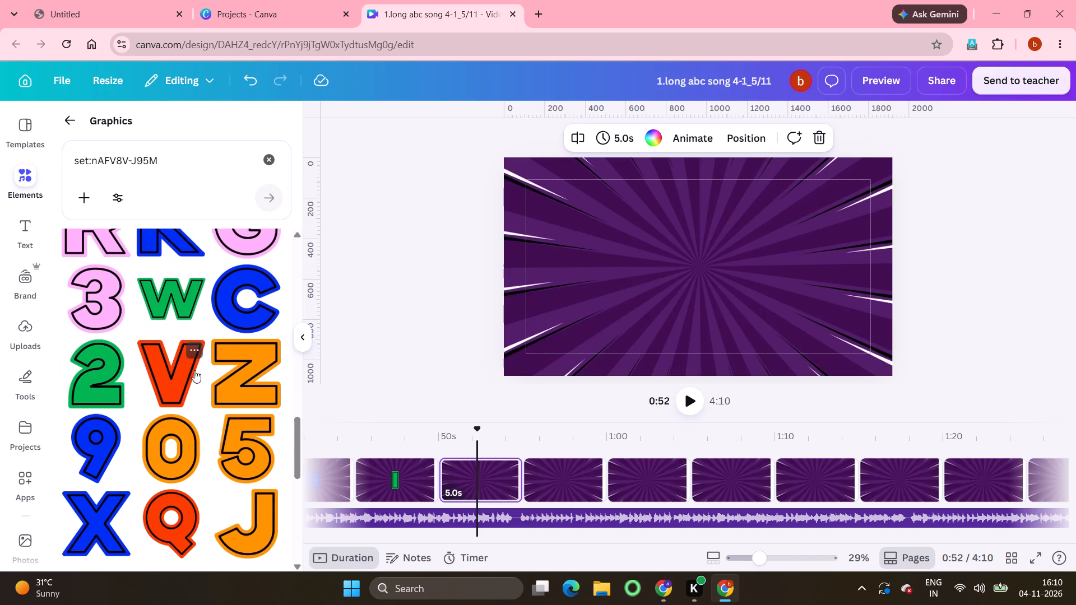
{"action": "scroll", "coordinate": [194, 370], "scroll_direction": "down", "scroll_amount": 1}
{"action": "left_click", "coordinate": [262, 414]}
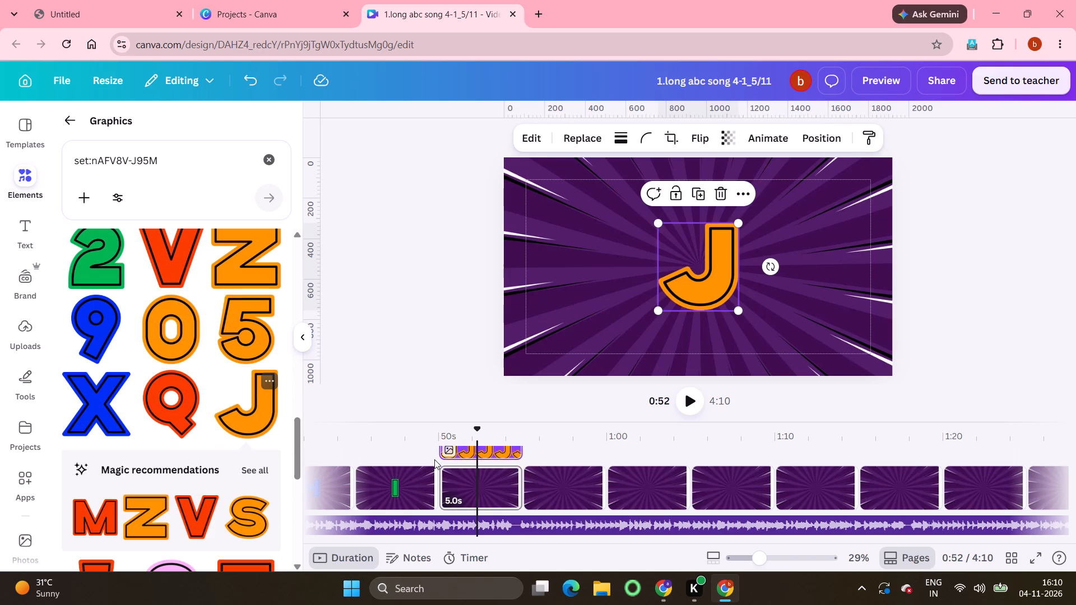
Add the blue block letter K from the collection to the twelfth page, right after the letter J page.
{"action": "left_click", "coordinate": [567, 491]}
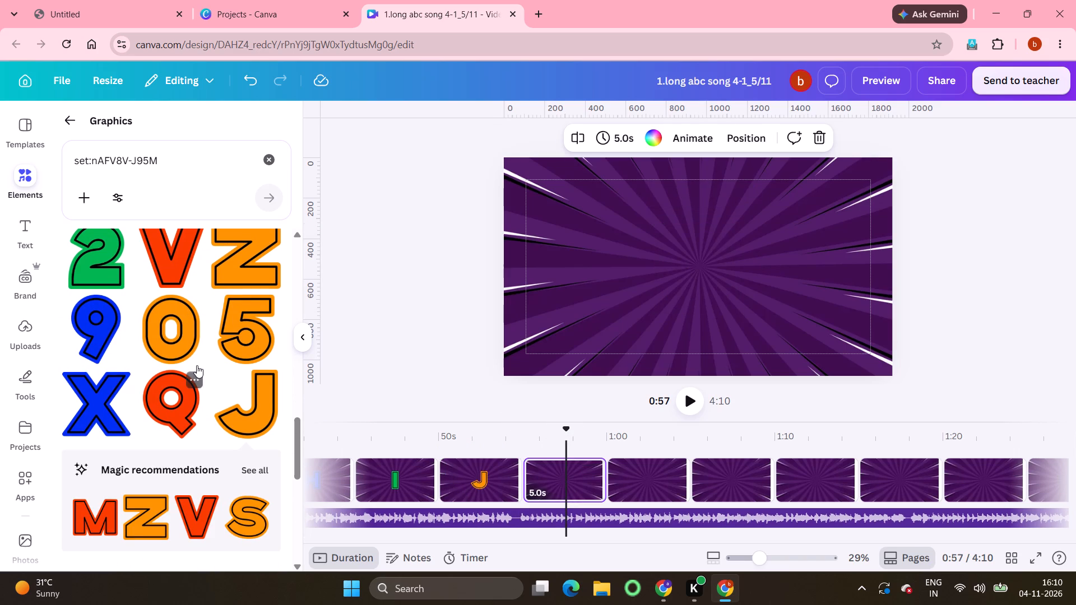
{"action": "scroll", "coordinate": [197, 365], "scroll_direction": "up", "scroll_amount": 3}
{"action": "left_click", "coordinate": [150, 344]}
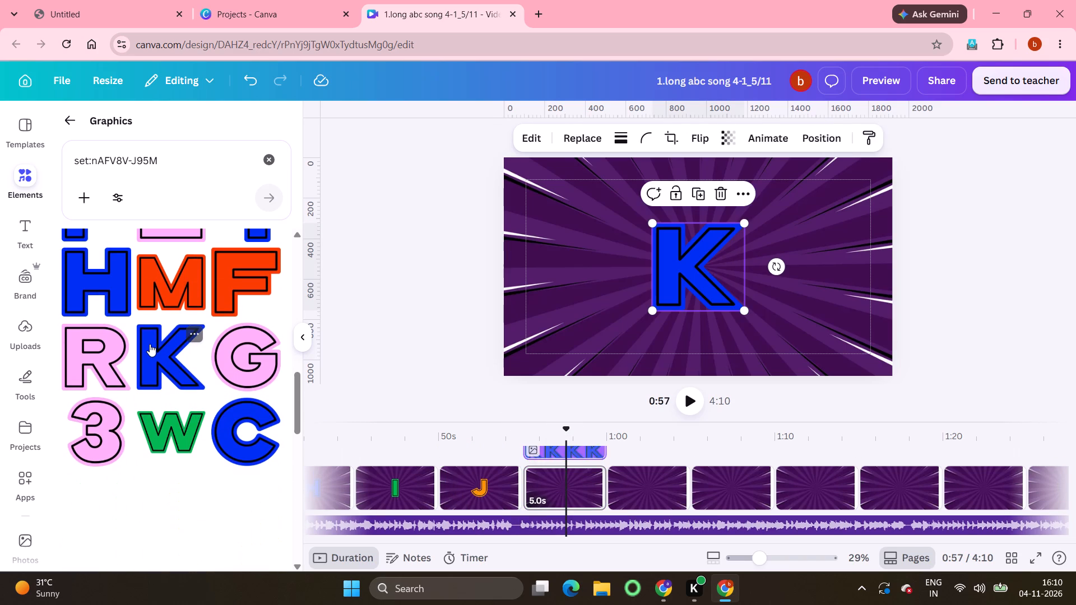
Add the pink block letter L to the thirteenth page and the red block letter M to the fourteenth page.
{"action": "left_click", "coordinate": [648, 486]}
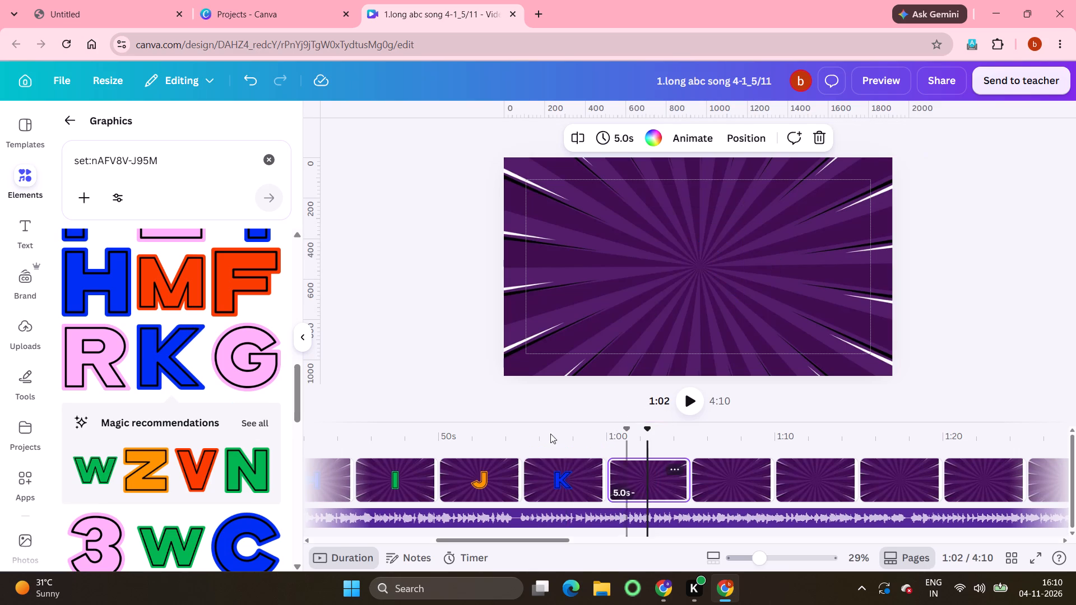
{"action": "scroll", "coordinate": [185, 370], "scroll_direction": "up", "scroll_amount": 2}
{"action": "left_click", "coordinate": [166, 365]}
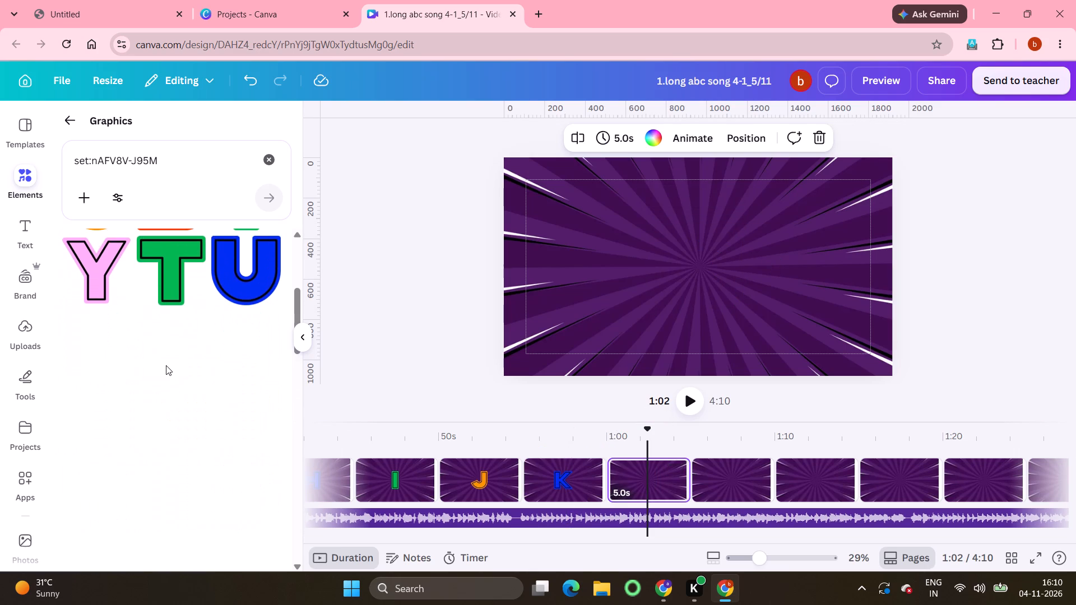
{"action": "scroll", "coordinate": [175, 436], "scroll_direction": "down", "scroll_amount": 1}
{"action": "left_click", "coordinate": [162, 268]}
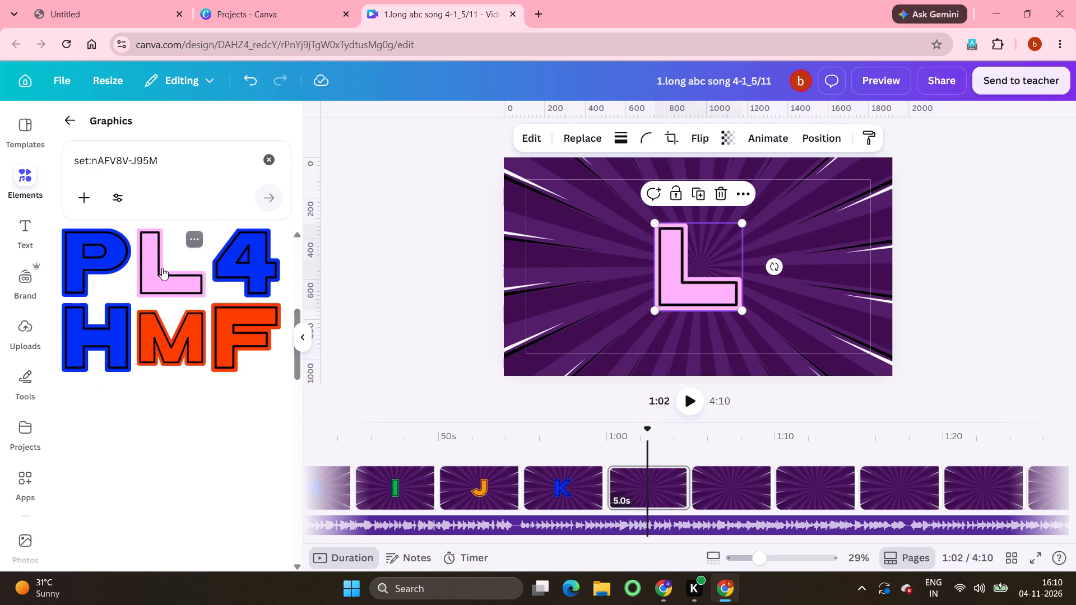
{"action": "left_click", "coordinate": [721, 483]}
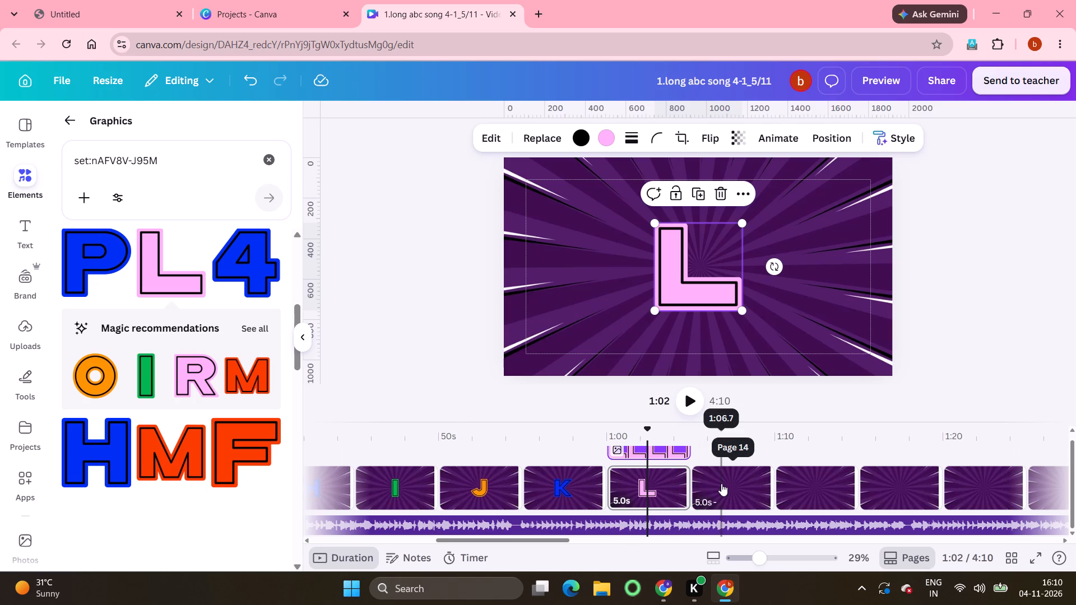
{"action": "left_click", "coordinate": [157, 452]}
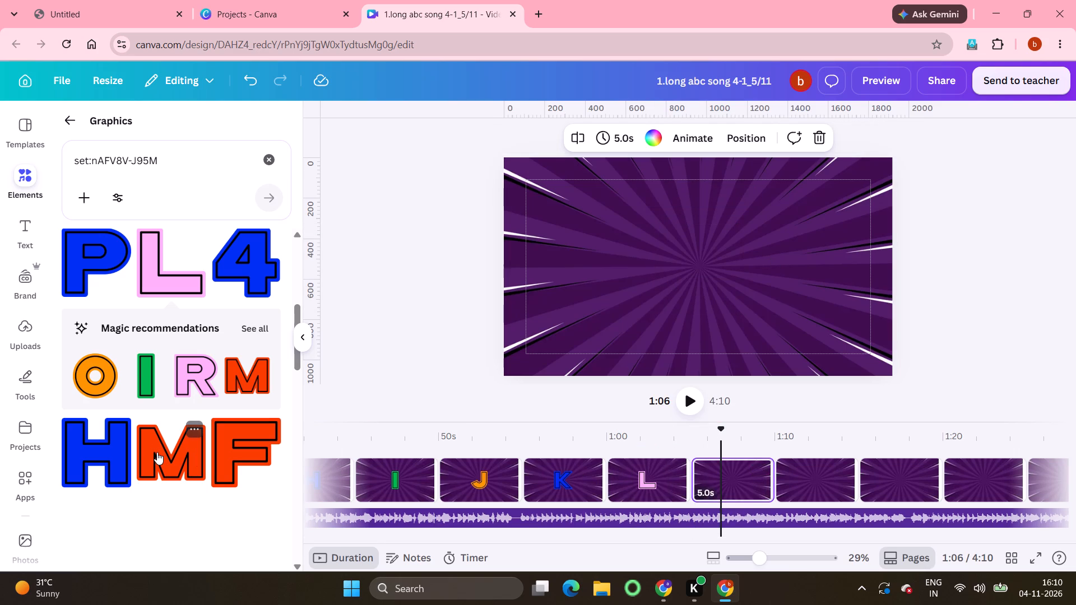
Add the green block letter N from the collection to the fifteenth page, right after the letter M page.
{"action": "scroll", "coordinate": [677, 552], "scroll_direction": "left", "scroll_amount": 4}
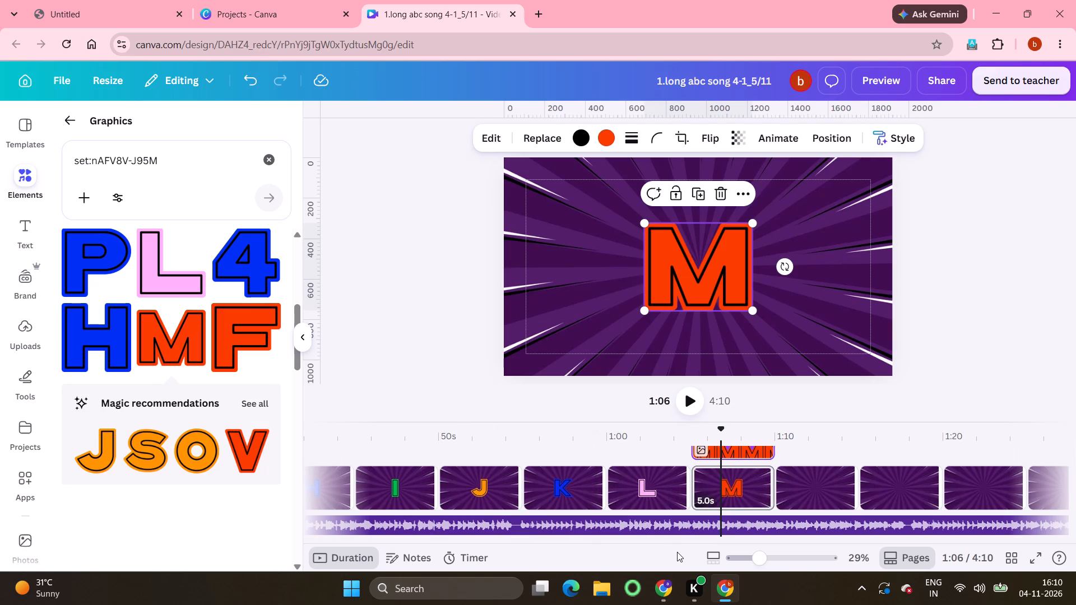
{"action": "scroll", "coordinate": [677, 552], "scroll_direction": "left", "scroll_amount": 2}
{"action": "scroll", "coordinate": [809, 499], "scroll_direction": "left", "scroll_amount": 5}
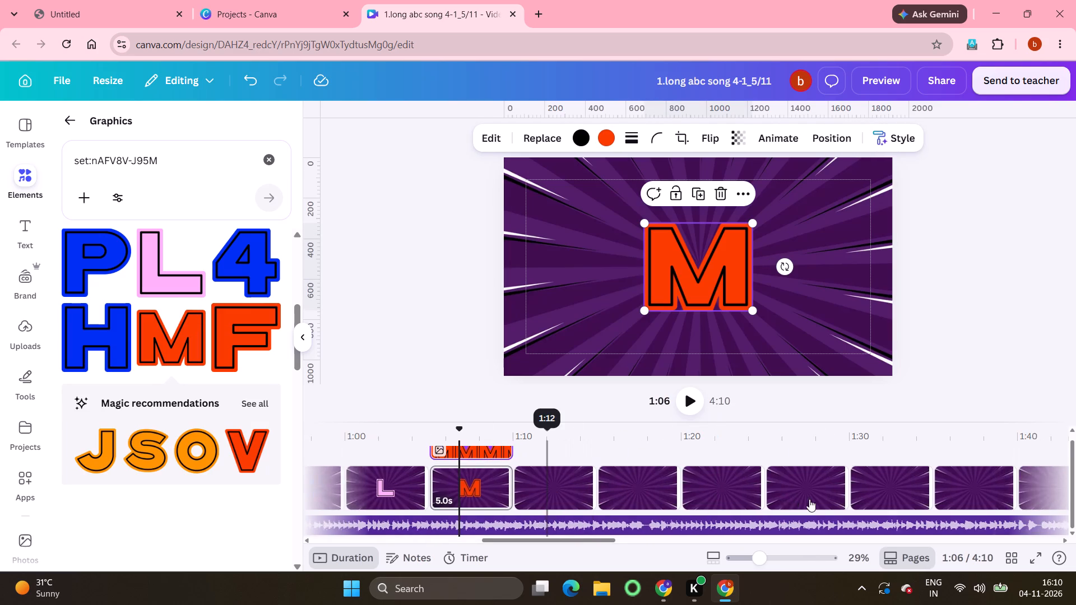
{"action": "left_click", "coordinate": [532, 486]}
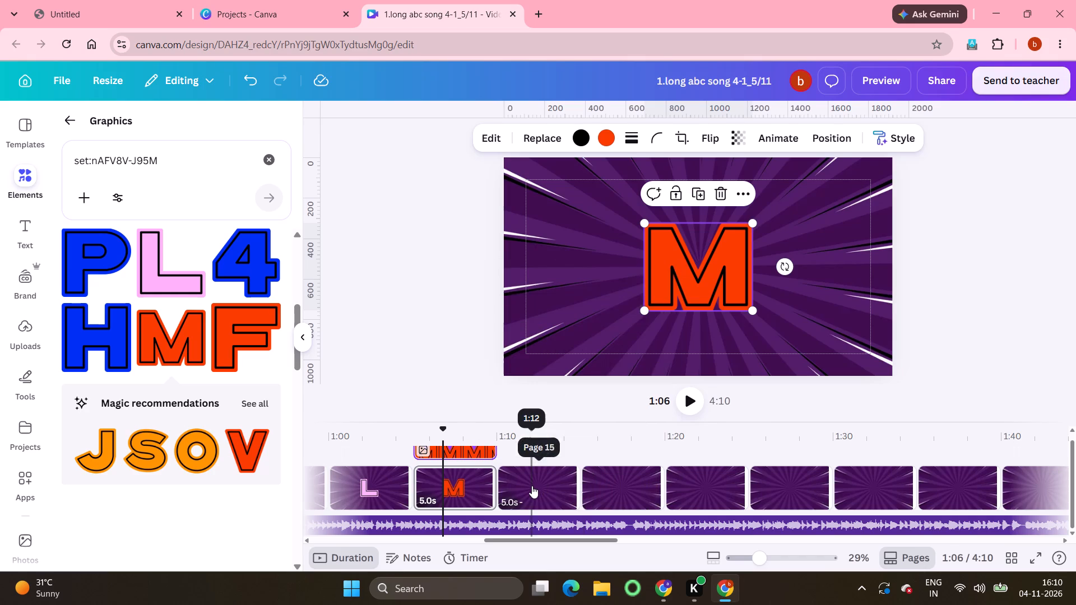
{"action": "scroll", "coordinate": [235, 462], "scroll_direction": "down", "scroll_amount": 2}
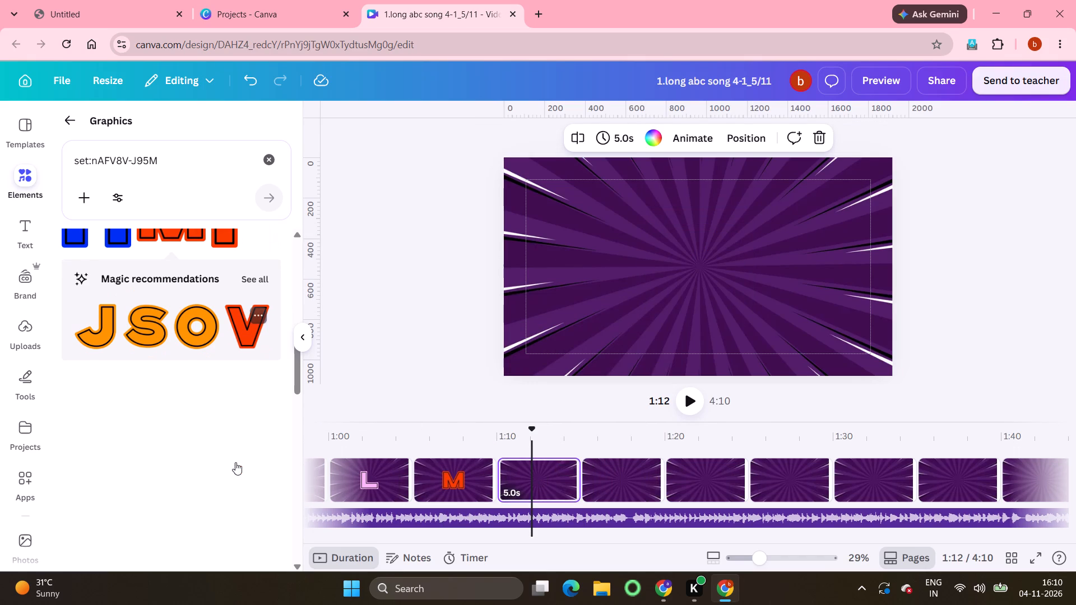
{"action": "scroll", "coordinate": [235, 462], "scroll_direction": "down", "scroll_amount": 2}
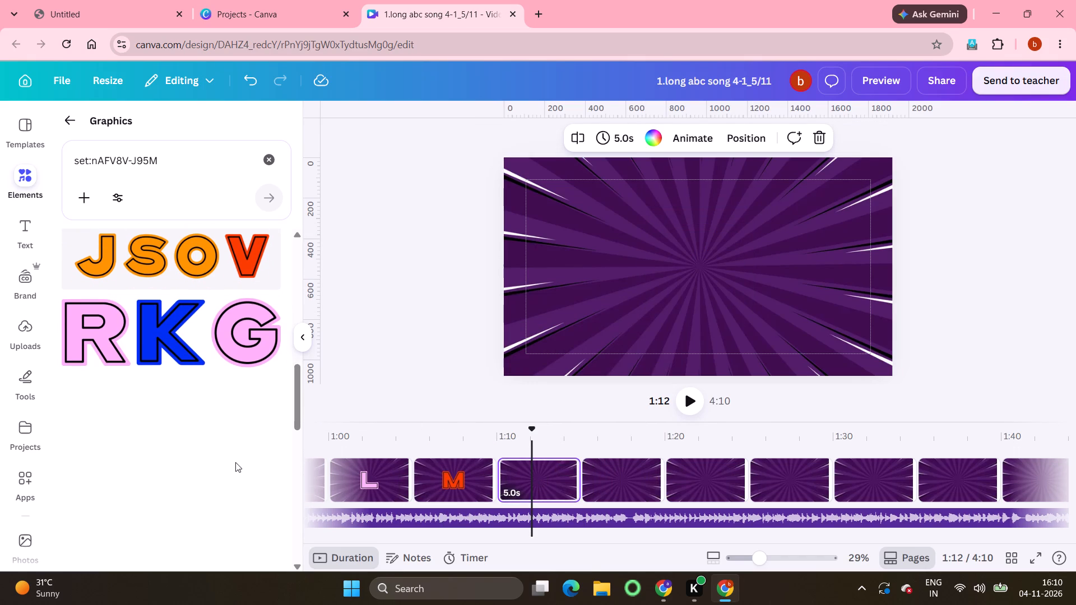
{"action": "scroll", "coordinate": [235, 462], "scroll_direction": "down", "scroll_amount": 1}
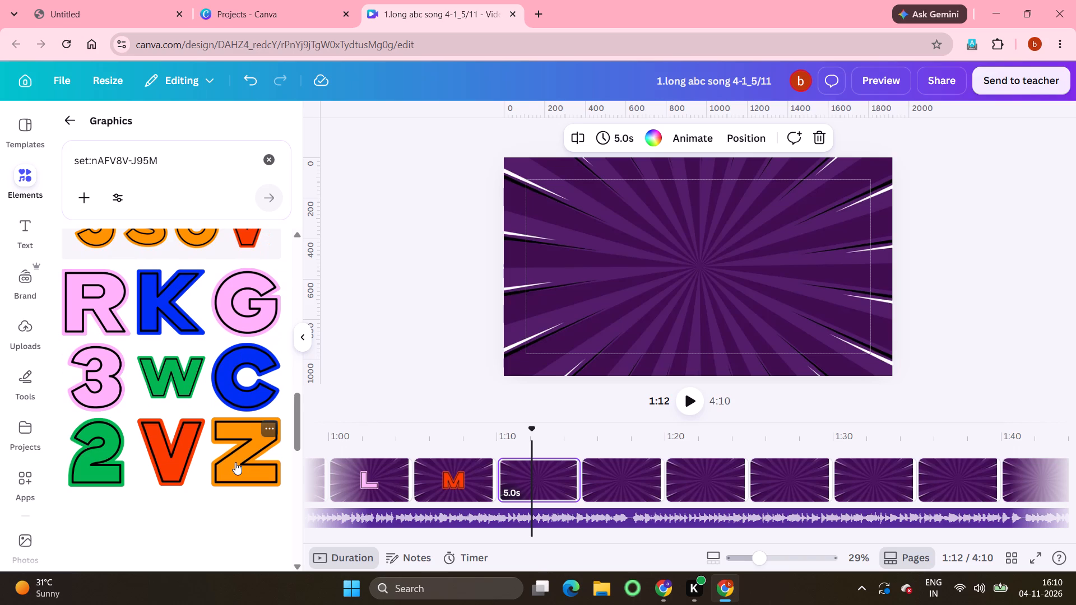
{"action": "scroll", "coordinate": [235, 462], "scroll_direction": "down", "scroll_amount": 3}
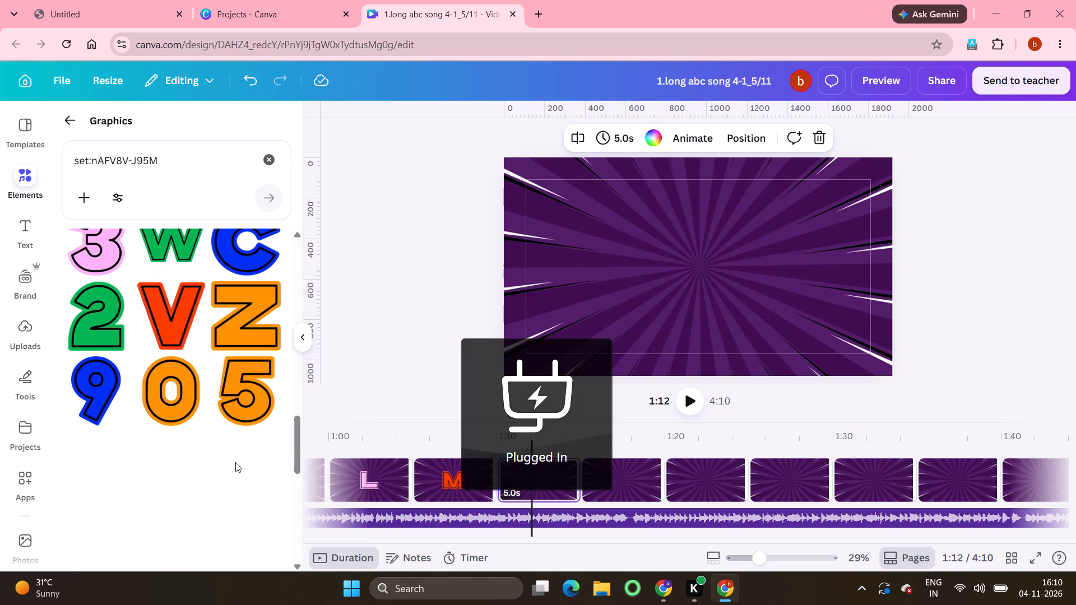
{"action": "scroll", "coordinate": [235, 462], "scroll_direction": "down", "scroll_amount": 1}
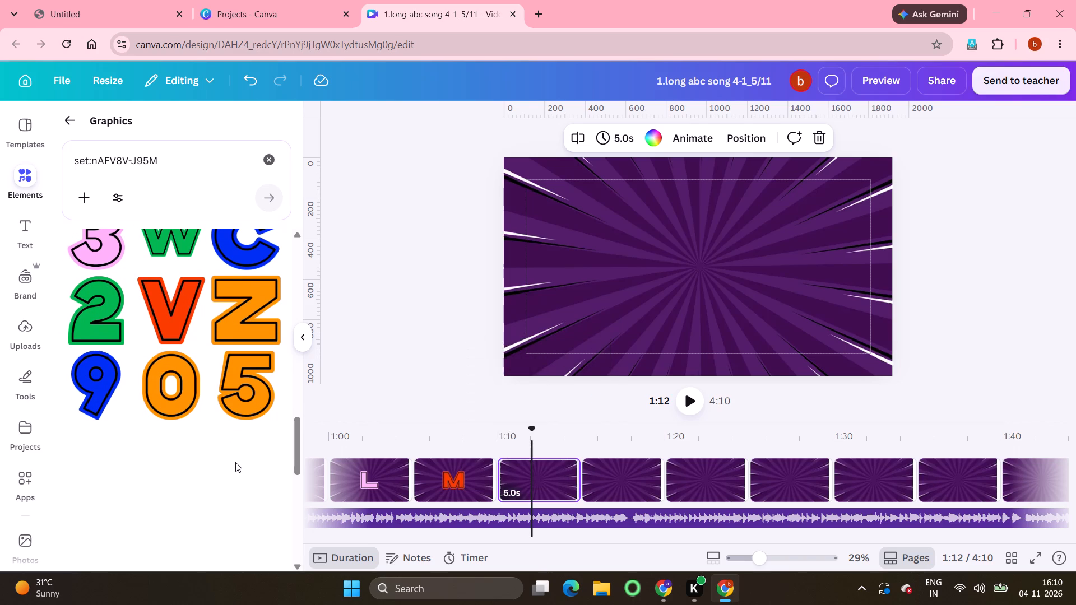
{"action": "scroll", "coordinate": [235, 462], "scroll_direction": "down", "scroll_amount": 1}
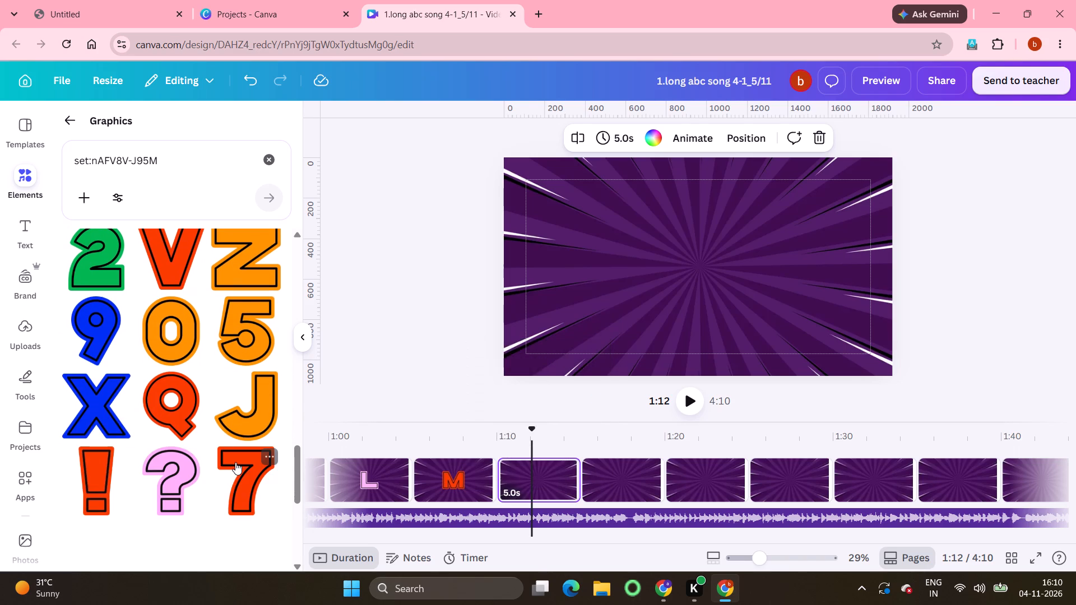
{"action": "scroll", "coordinate": [235, 462], "scroll_direction": "down", "scroll_amount": 2}
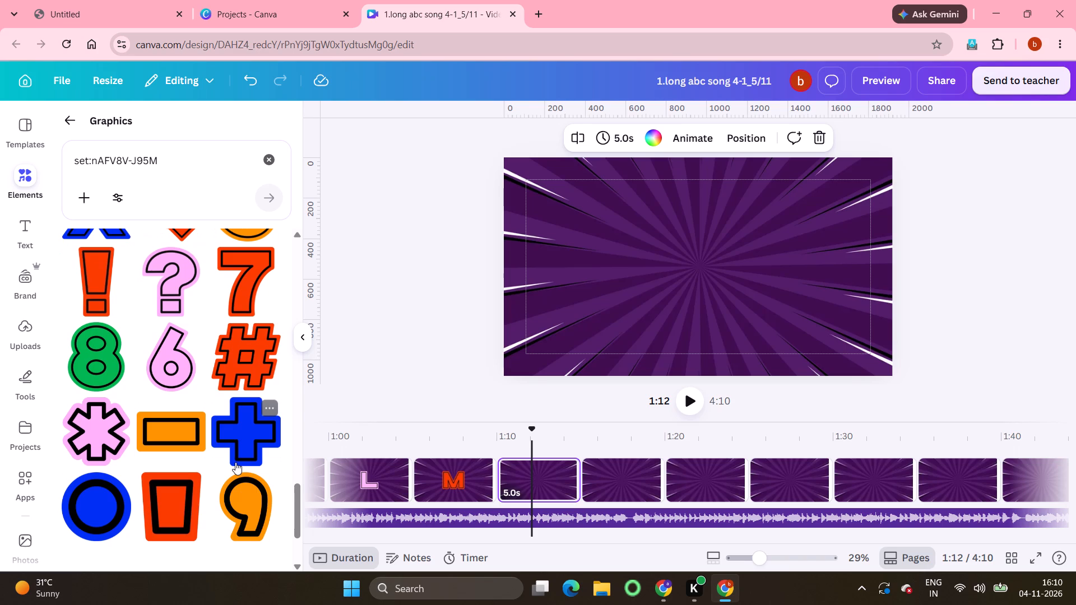
{"action": "scroll", "coordinate": [235, 462], "scroll_direction": "down", "scroll_amount": 4}
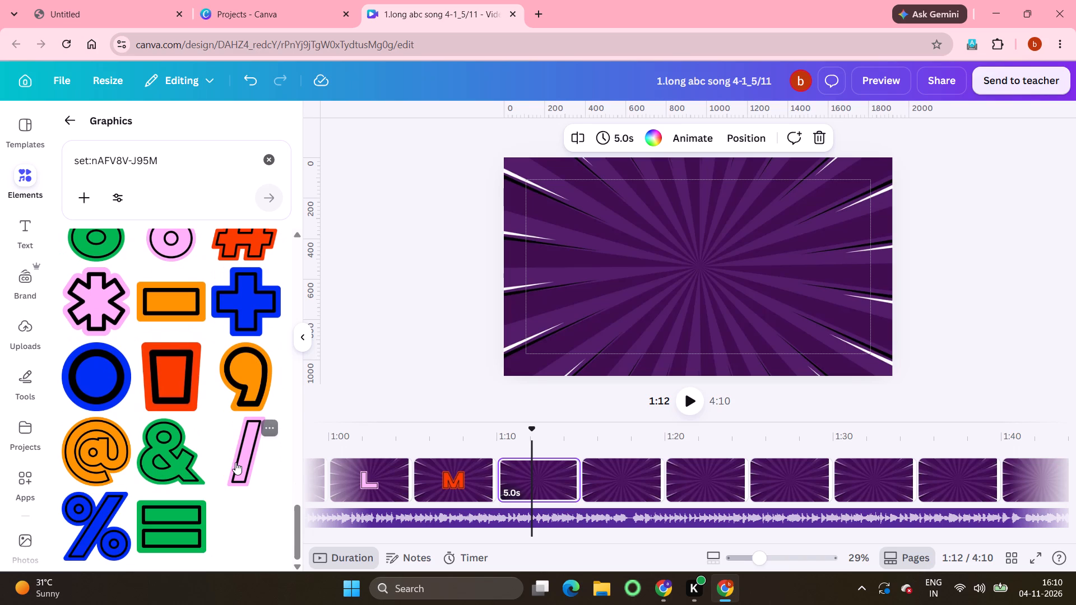
{"action": "scroll", "coordinate": [235, 462], "scroll_direction": "down", "scroll_amount": 1}
{"action": "scroll", "coordinate": [235, 462], "scroll_direction": "up", "scroll_amount": 5}
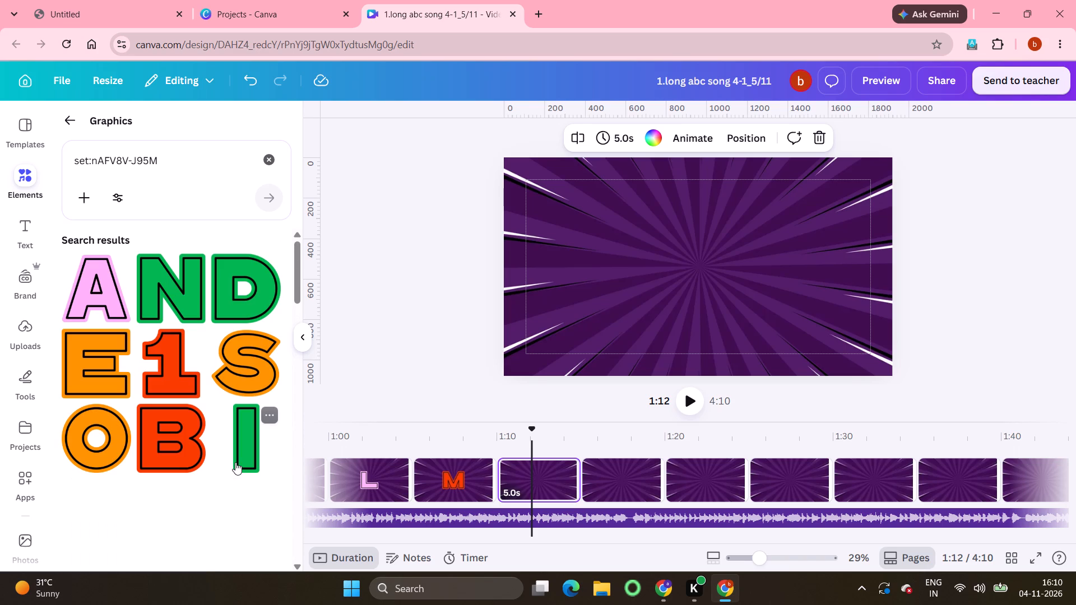
{"action": "left_click", "coordinate": [183, 287]}
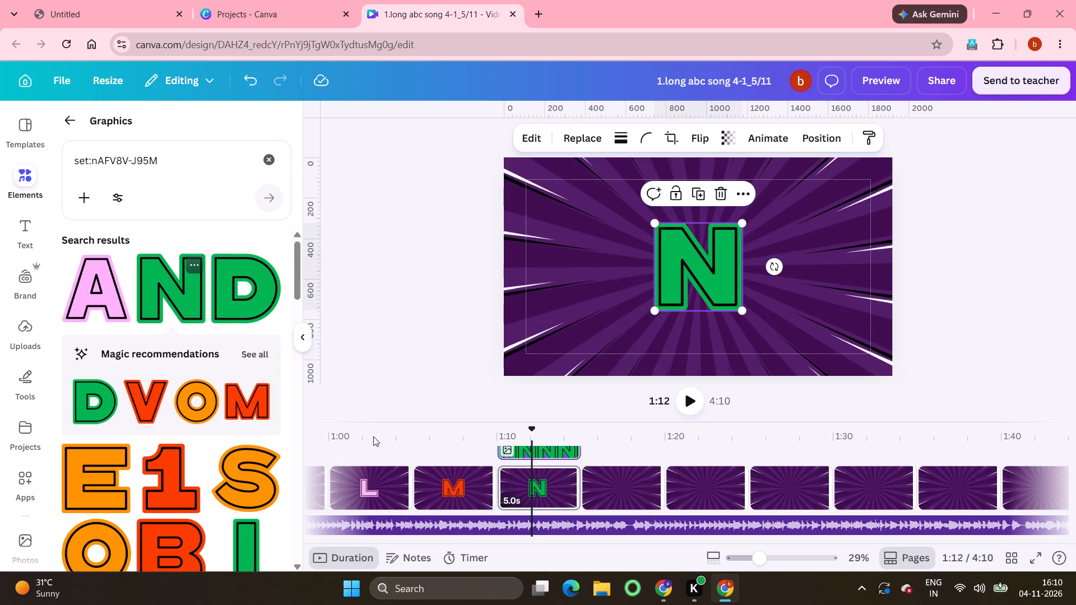
Add the orange block letter O from the collection to the sixteenth page, right after the letter N page.
{"action": "left_click", "coordinate": [617, 485]}
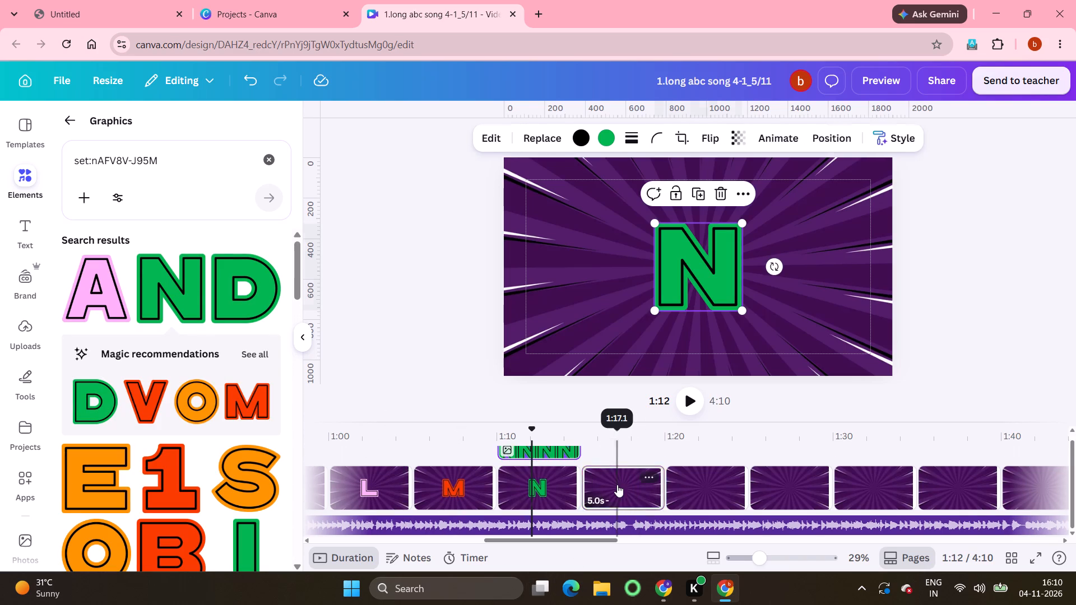
{"action": "scroll", "coordinate": [104, 504], "scroll_direction": "down", "scroll_amount": 1}
{"action": "left_click", "coordinate": [104, 504]}
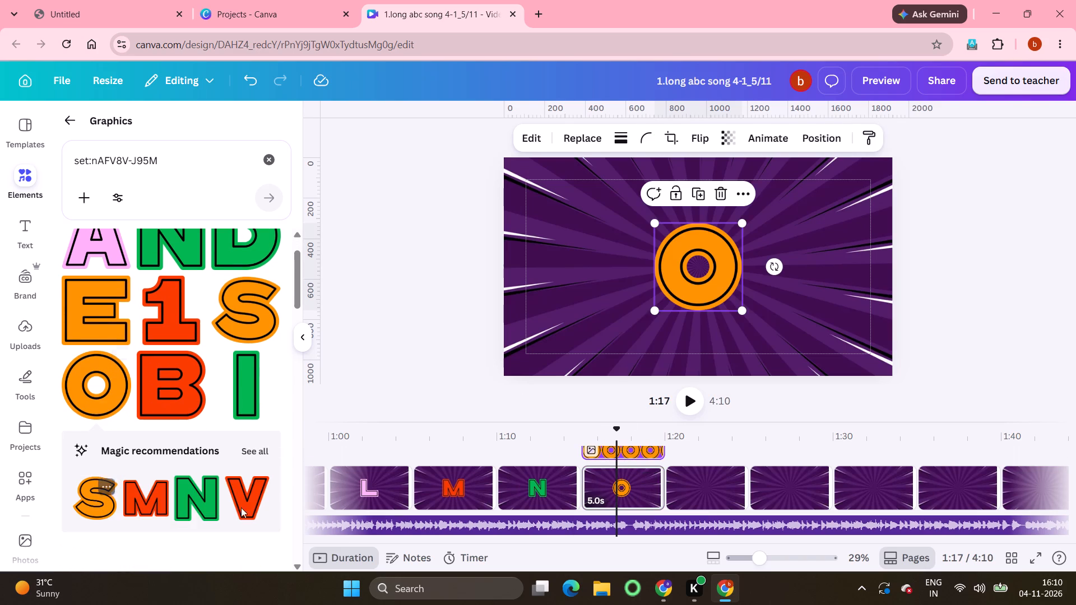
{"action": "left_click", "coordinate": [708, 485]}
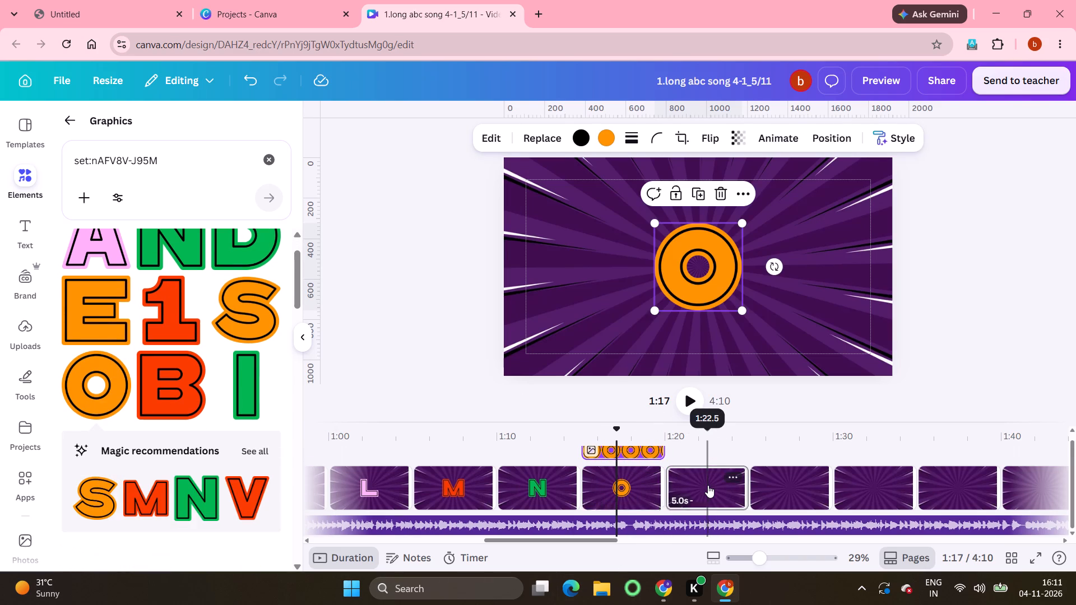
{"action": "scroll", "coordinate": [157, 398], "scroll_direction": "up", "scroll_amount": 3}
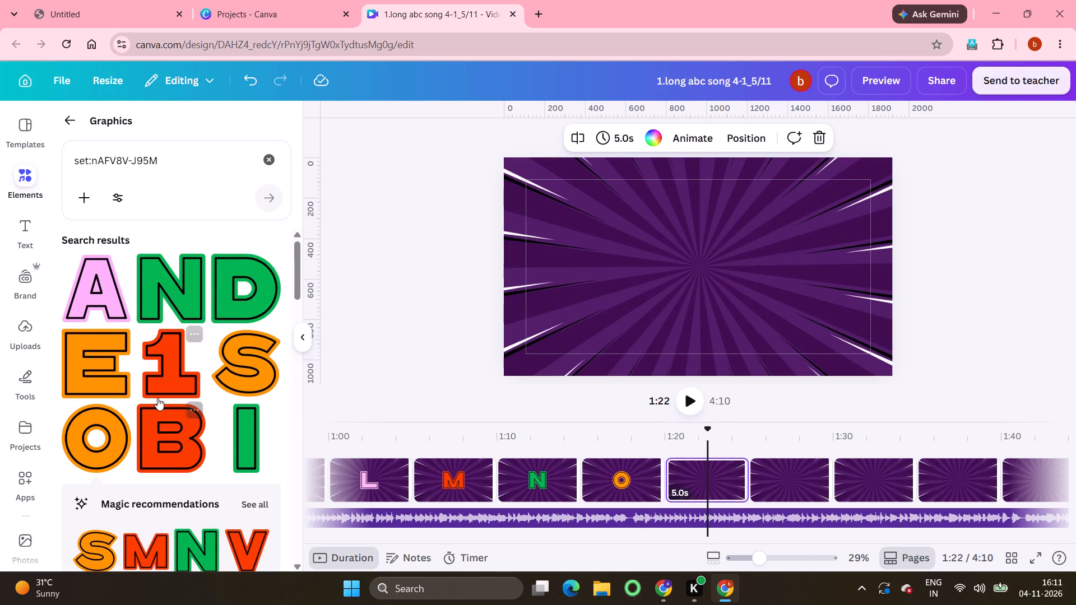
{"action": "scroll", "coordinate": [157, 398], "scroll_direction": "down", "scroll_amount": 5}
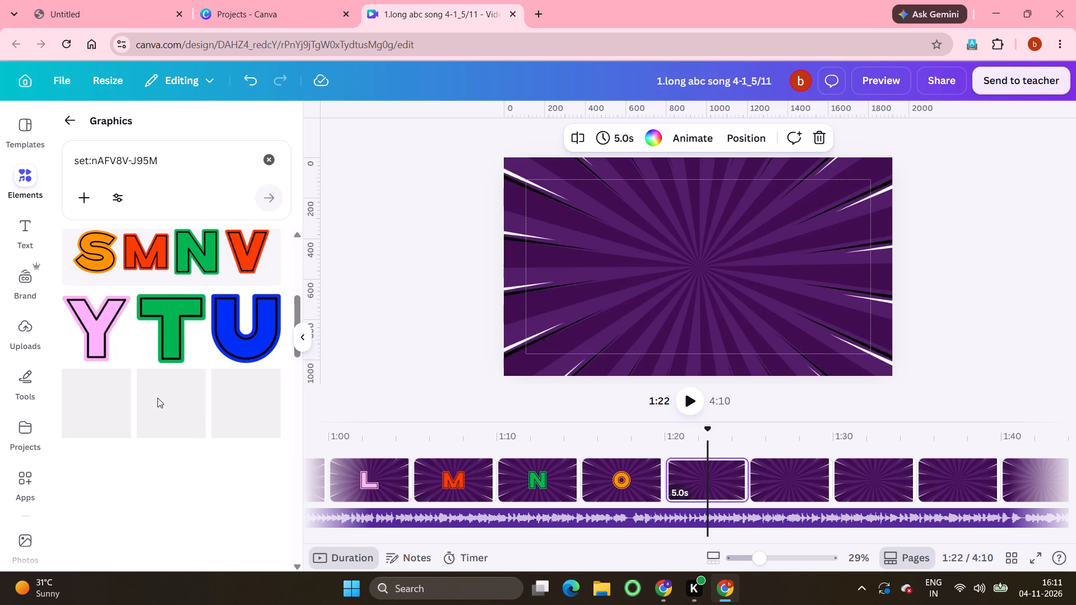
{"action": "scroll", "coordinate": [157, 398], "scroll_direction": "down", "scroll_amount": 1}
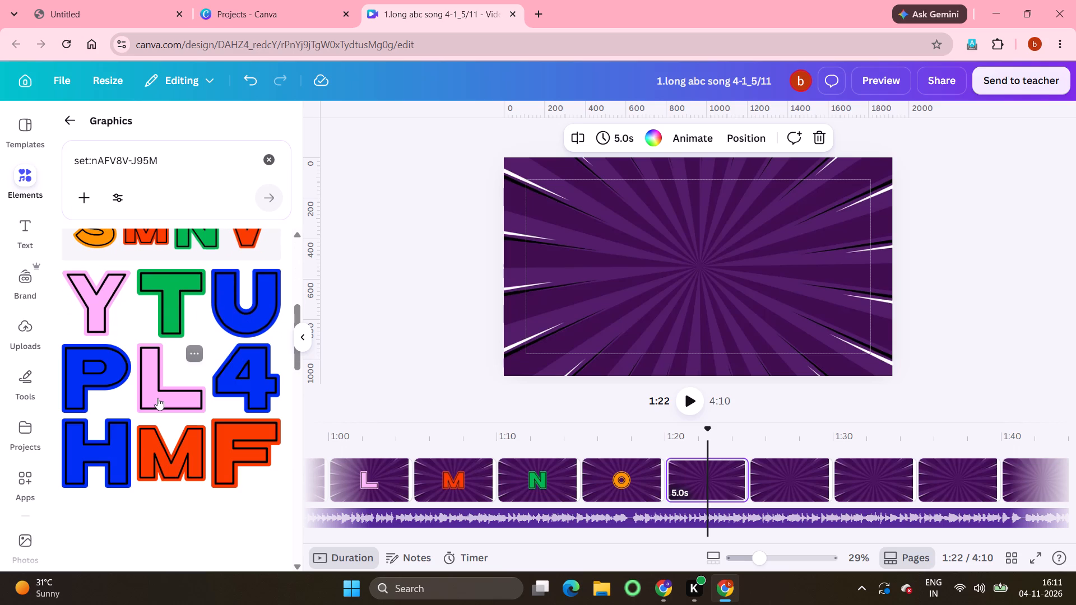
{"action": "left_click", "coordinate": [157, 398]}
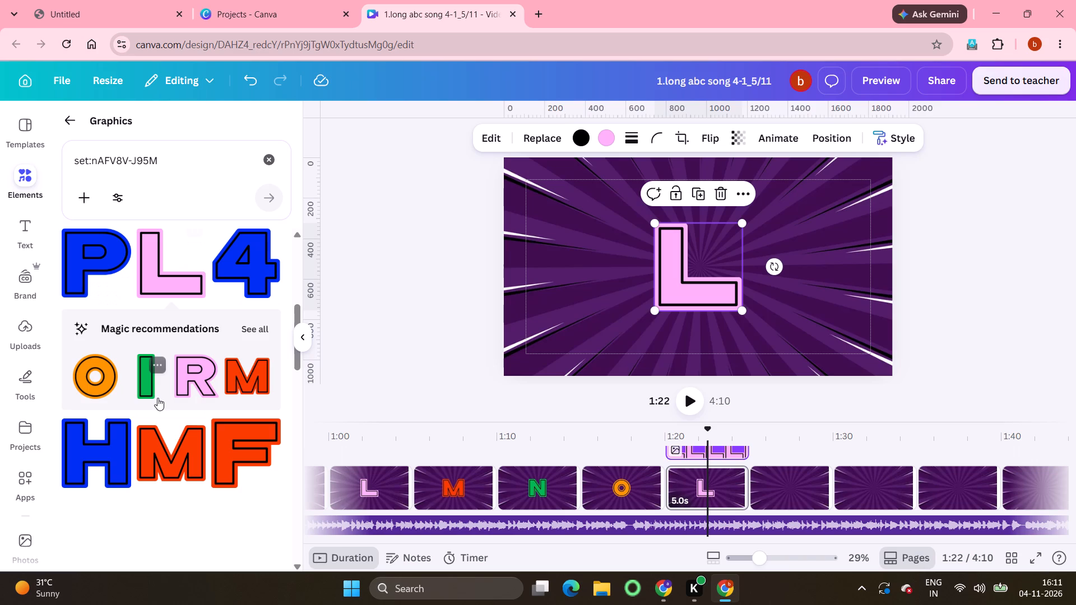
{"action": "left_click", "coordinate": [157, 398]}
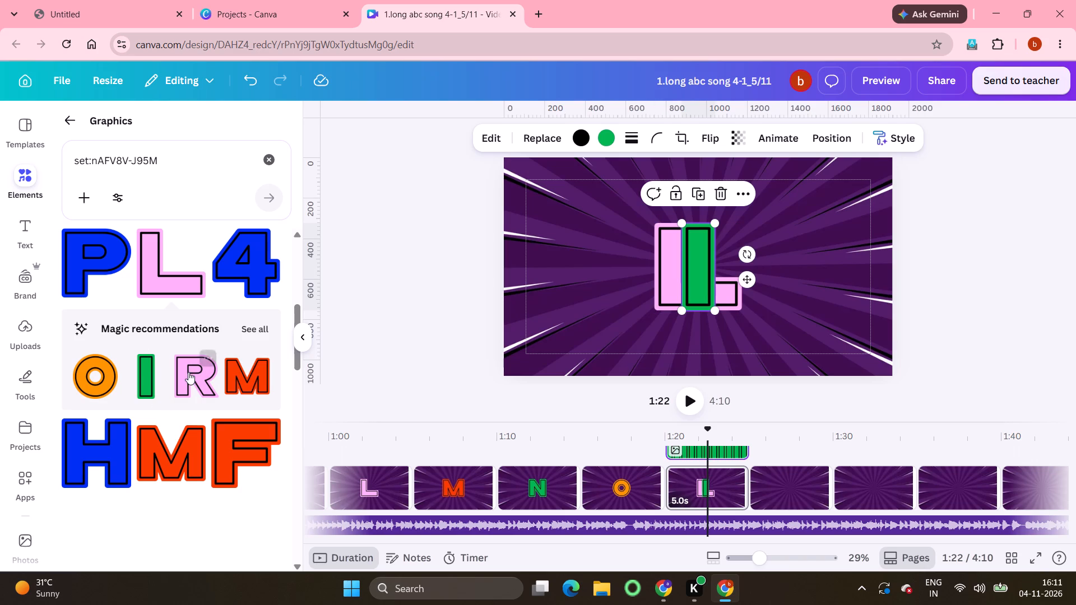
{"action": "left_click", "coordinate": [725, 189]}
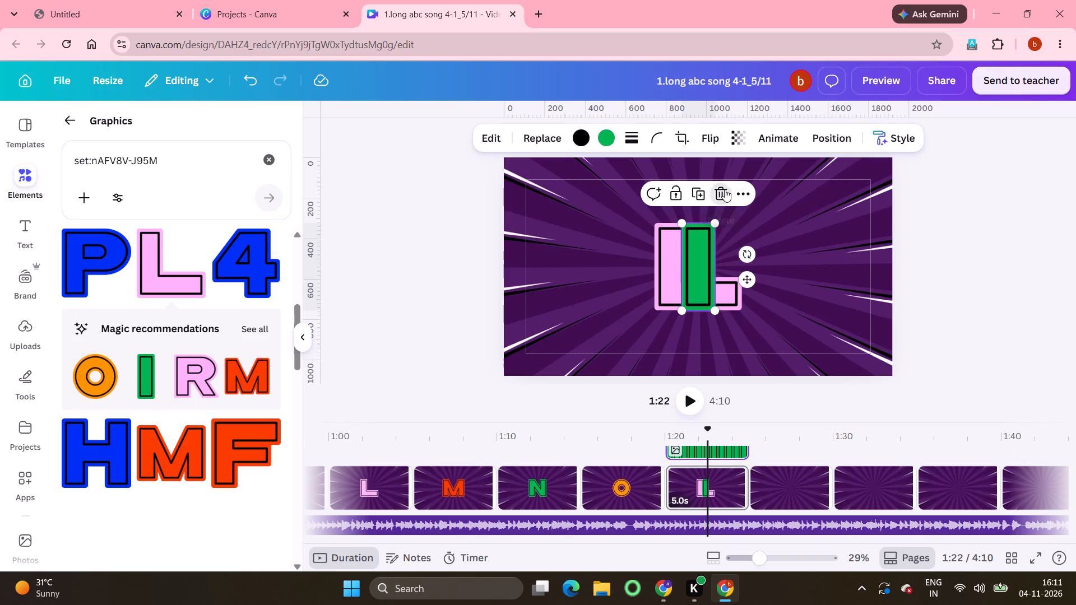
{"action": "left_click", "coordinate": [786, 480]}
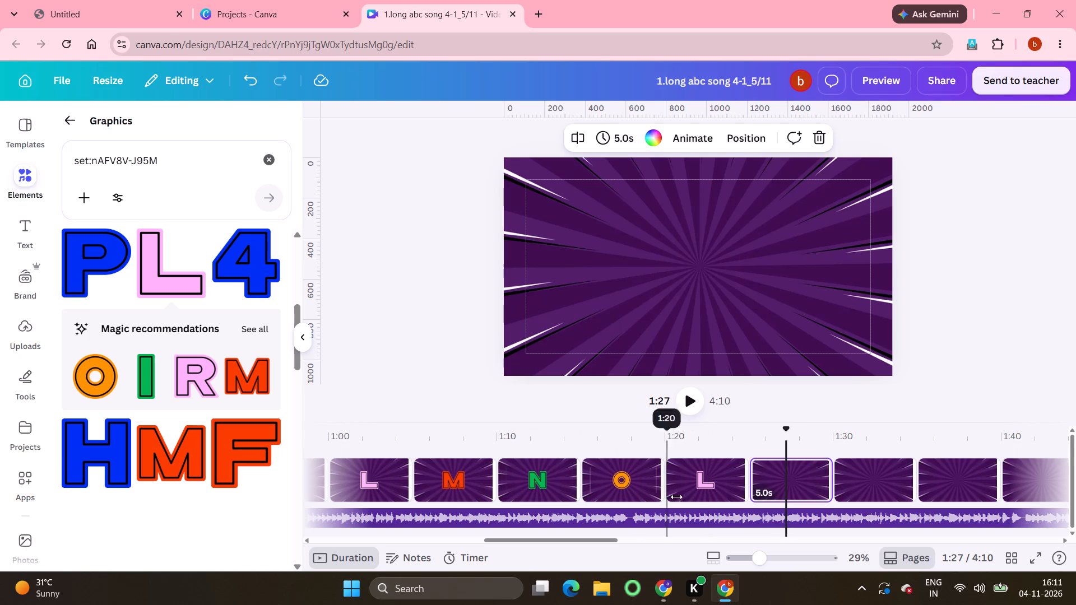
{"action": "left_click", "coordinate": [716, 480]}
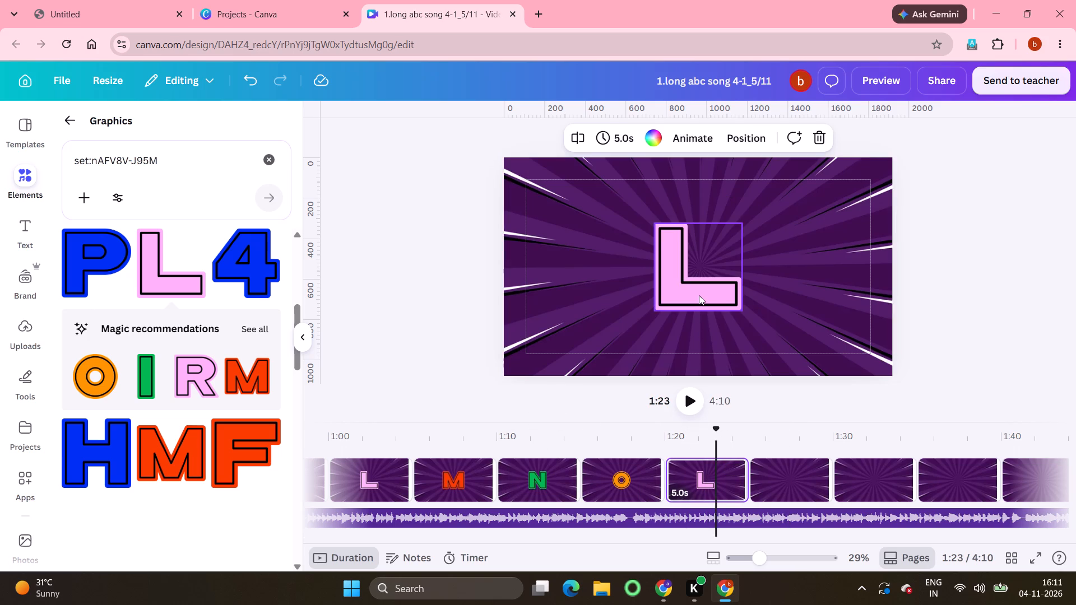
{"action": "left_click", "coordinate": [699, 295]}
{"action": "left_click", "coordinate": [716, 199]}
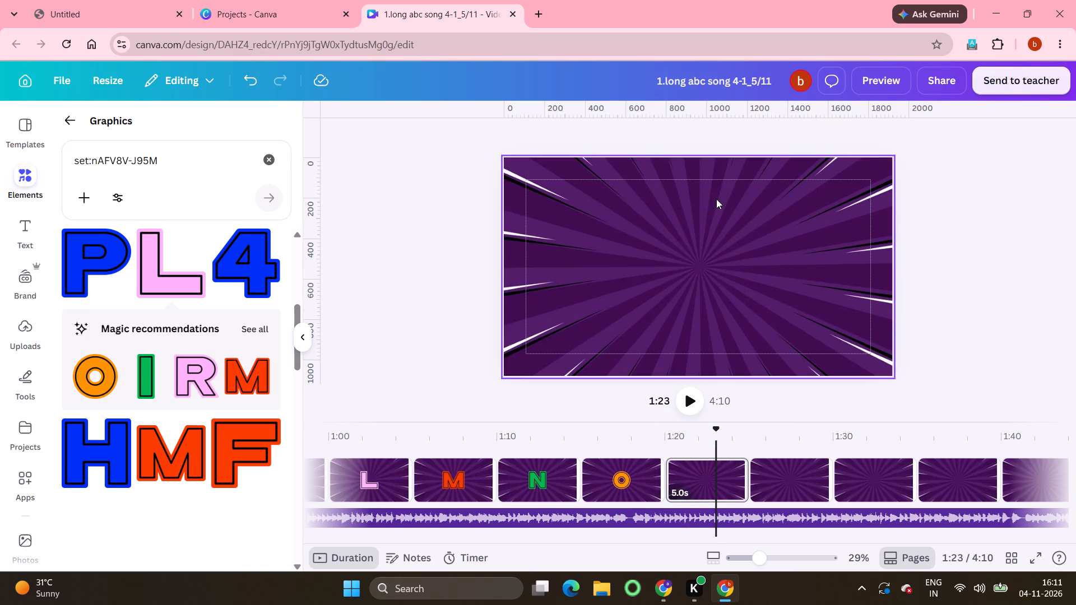
Add the blue block letter P from the collection to the seventeenth page, right after the letter O page.
{"action": "scroll", "coordinate": [164, 429], "scroll_direction": "up", "scroll_amount": 1}
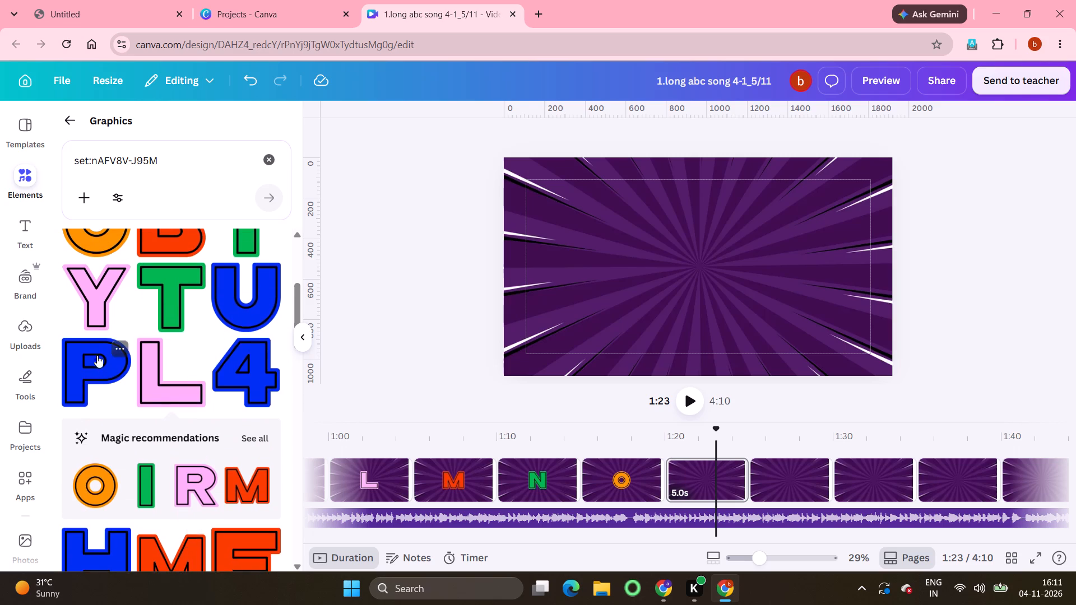
{"action": "left_click", "coordinate": [95, 345]}
{"action": "scroll", "coordinate": [91, 404], "scroll_direction": "down", "scroll_amount": 1}
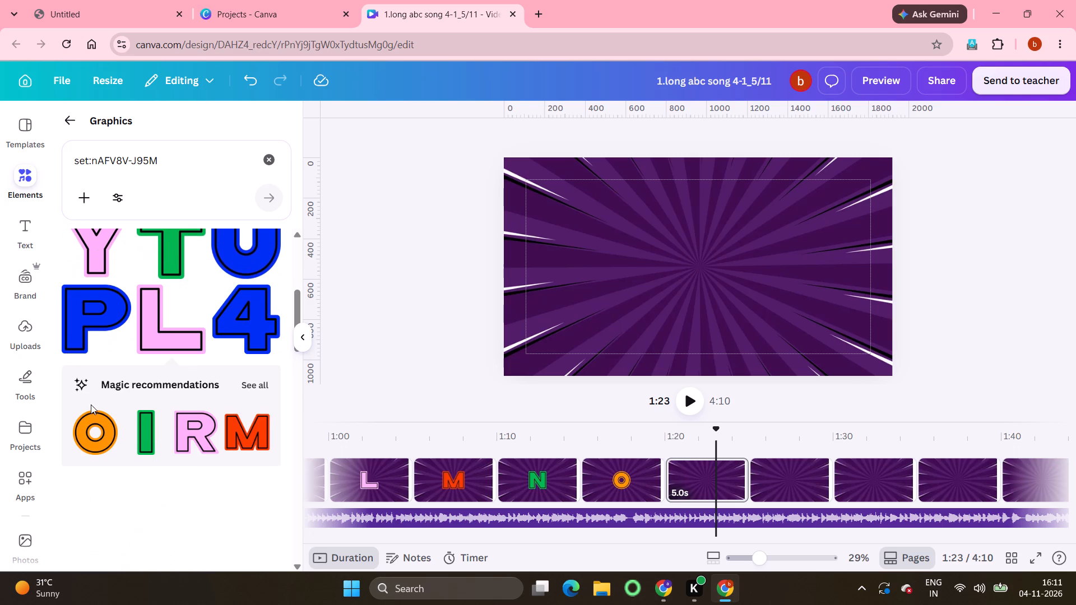
{"action": "left_click", "coordinate": [89, 306]}
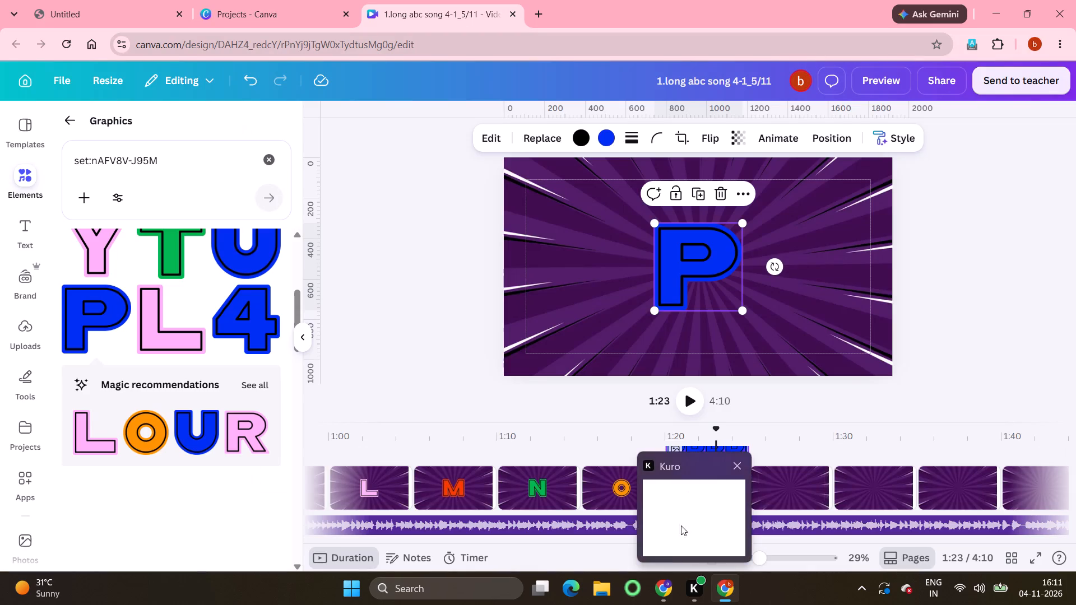
Add the red block letter Q from the collection to the eighteenth page, right after the letter P page.
{"action": "left_click", "coordinate": [792, 476]}
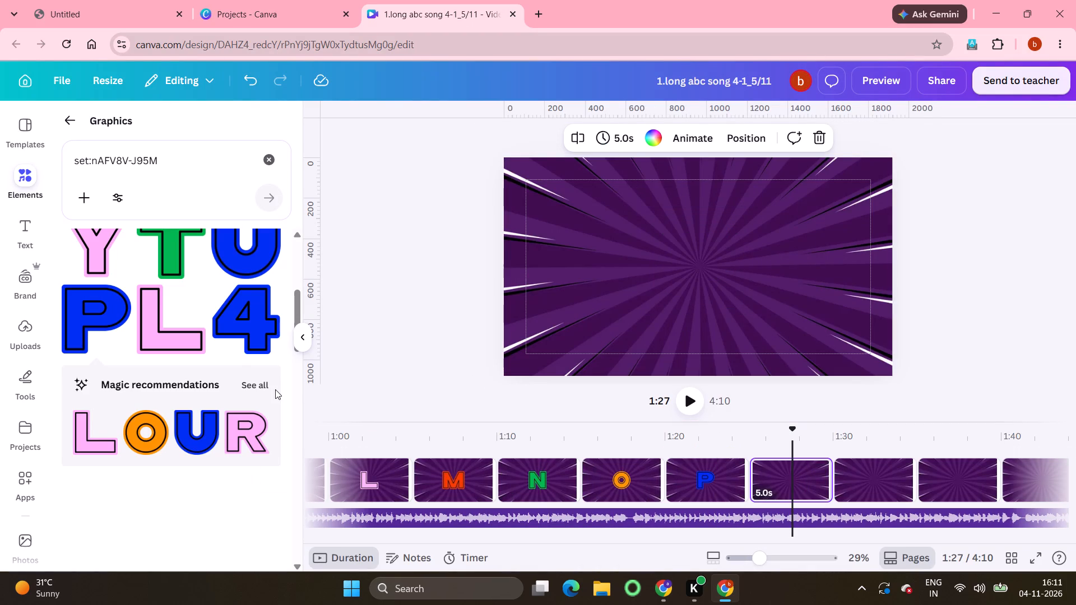
{"action": "scroll", "coordinate": [275, 389], "scroll_direction": "down", "scroll_amount": 3}
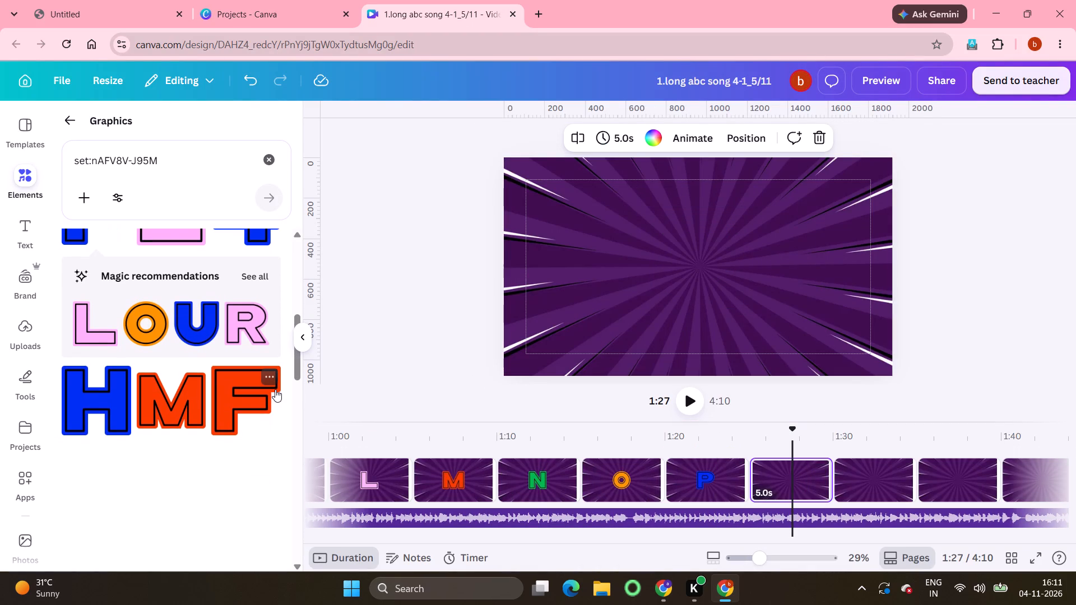
{"action": "scroll", "coordinate": [275, 389], "scroll_direction": "down", "scroll_amount": 2}
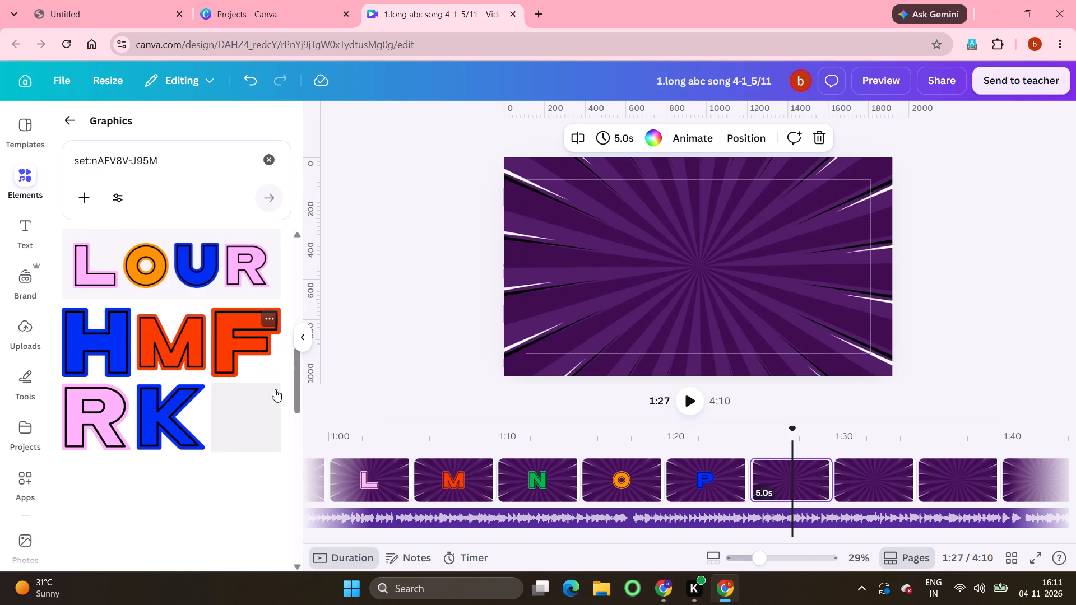
{"action": "scroll", "coordinate": [275, 389], "scroll_direction": "down", "scroll_amount": 2}
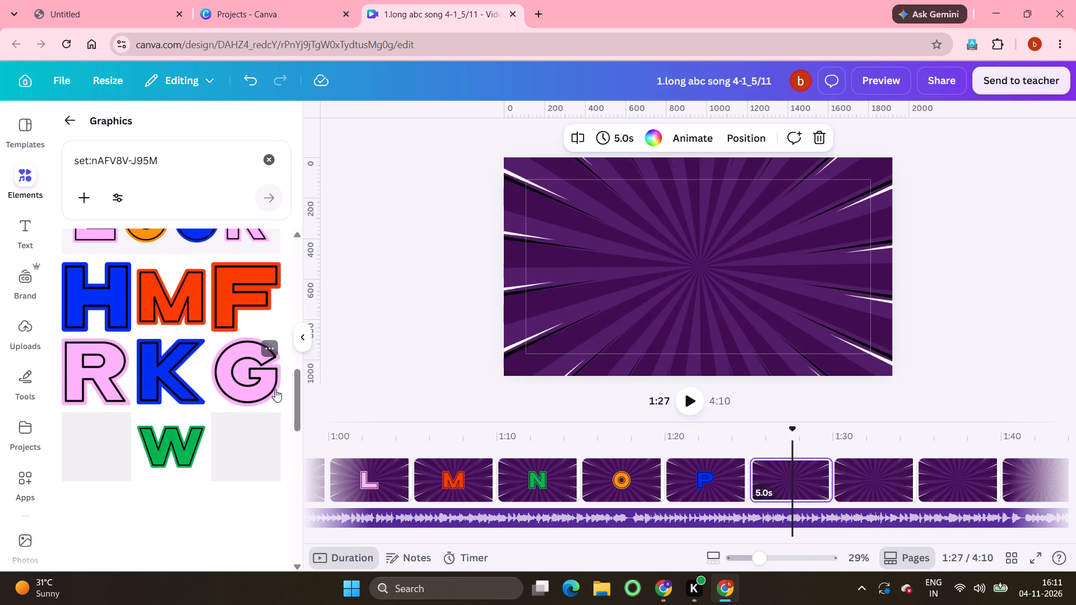
{"action": "scroll", "coordinate": [275, 389], "scroll_direction": "down", "scroll_amount": 2}
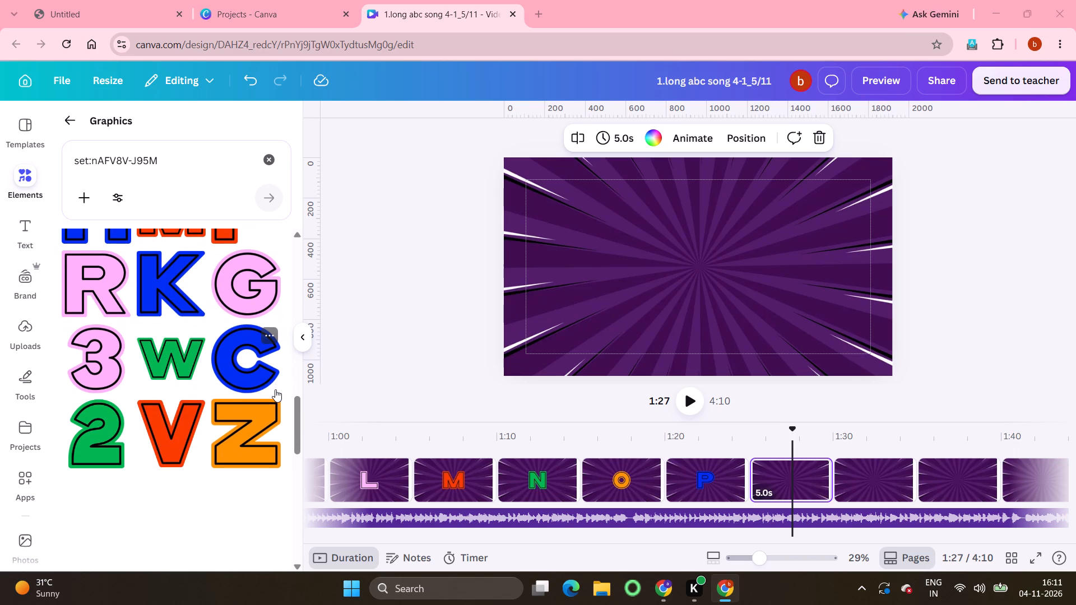
{"action": "scroll", "coordinate": [275, 389], "scroll_direction": "down", "scroll_amount": 1}
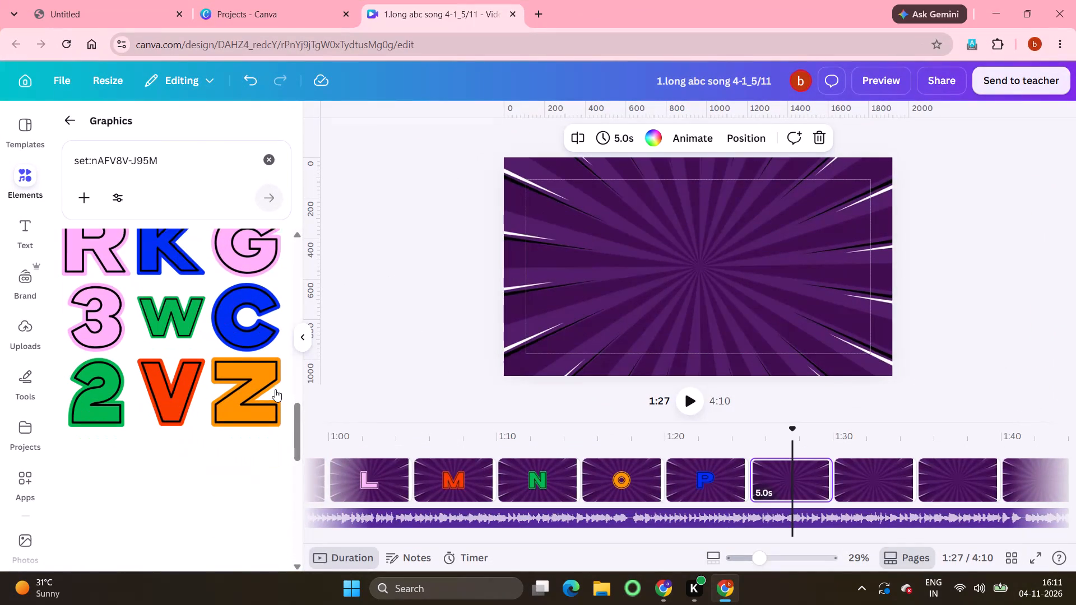
{"action": "scroll", "coordinate": [275, 389], "scroll_direction": "down", "scroll_amount": 1}
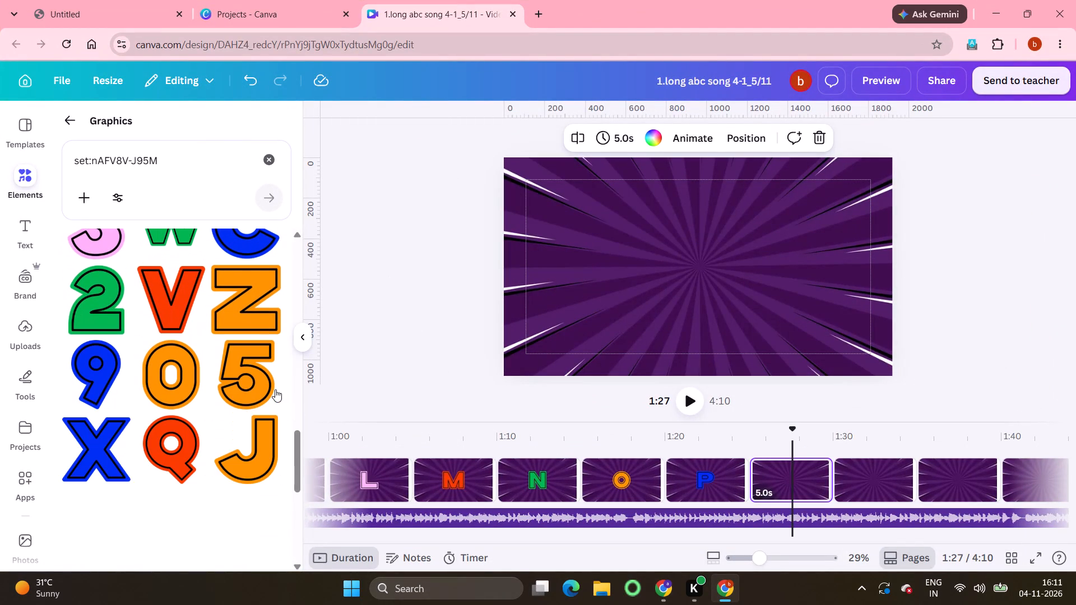
{"action": "left_click", "coordinate": [170, 462]}
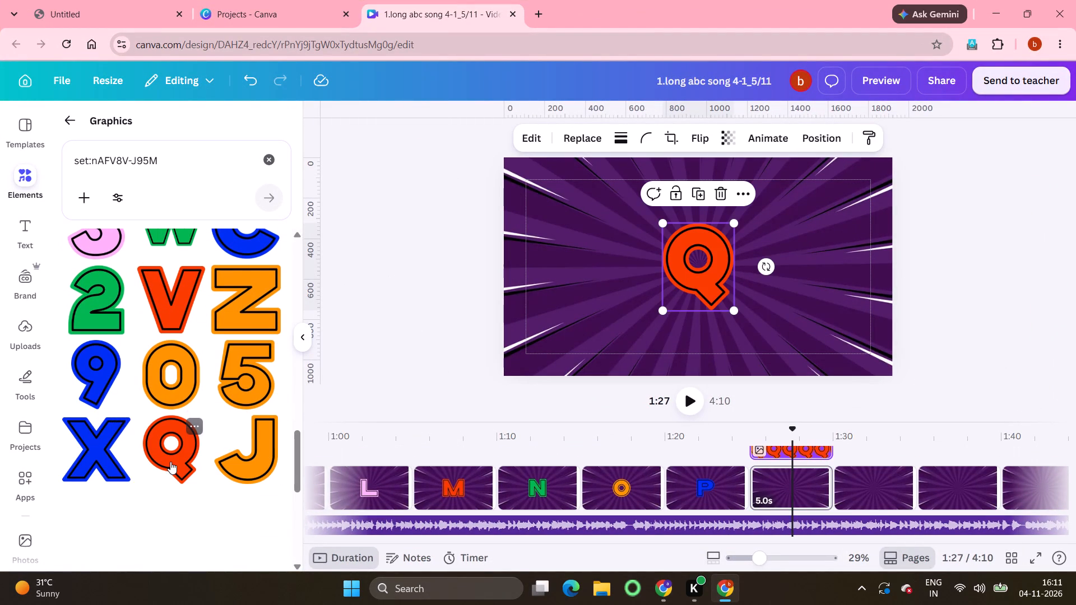
Add the pink block letter R to the nineteenth page and the orange block letter S to the twentieth page.
{"action": "left_click", "coordinate": [879, 486]}
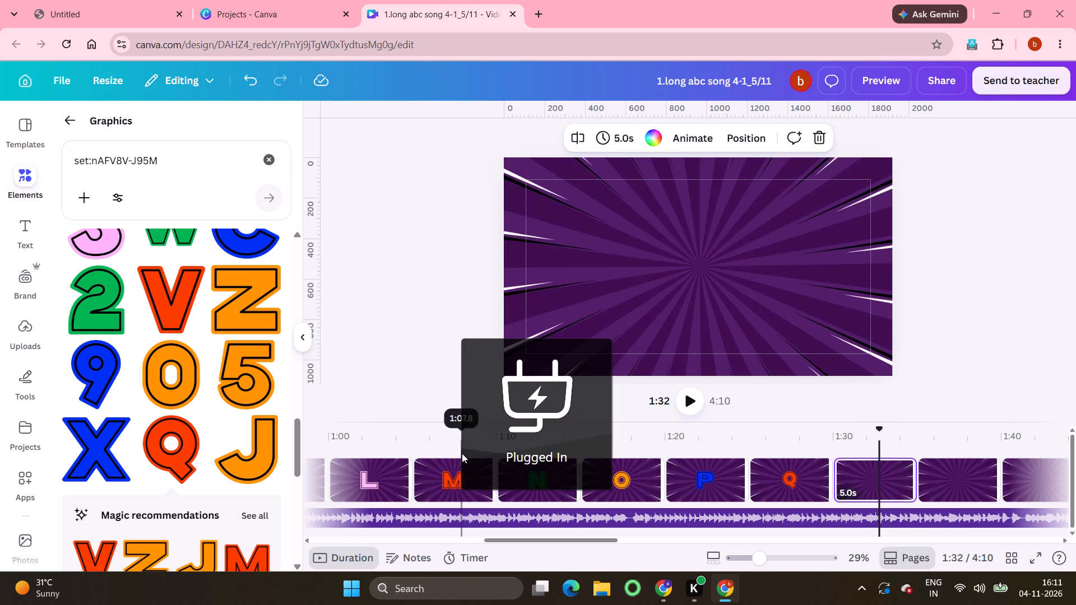
{"action": "scroll", "coordinate": [203, 294], "scroll_direction": "up", "scroll_amount": 2}
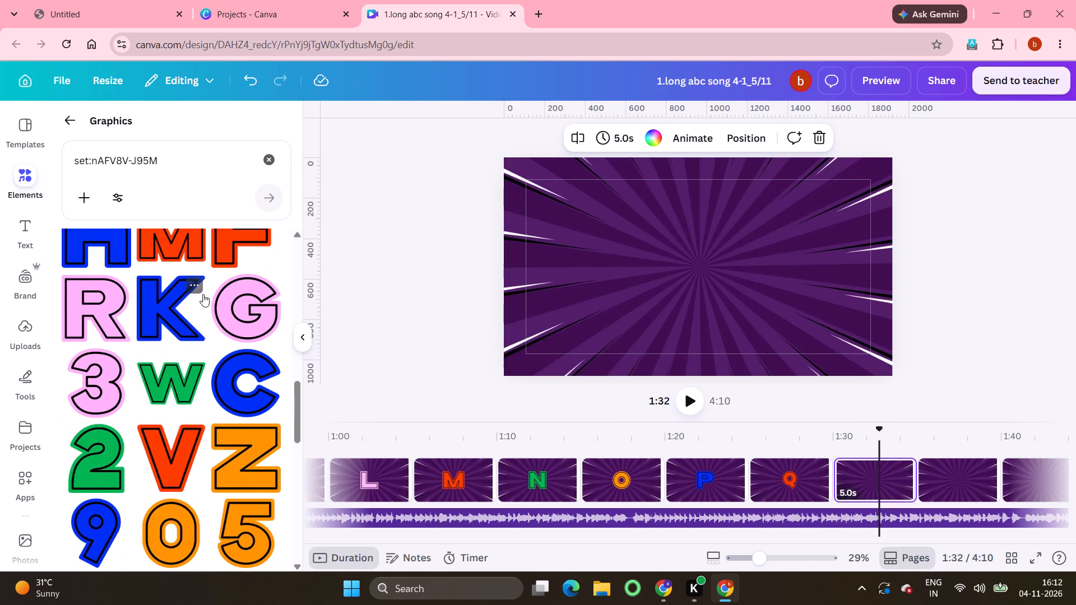
{"action": "scroll", "coordinate": [203, 294], "scroll_direction": "up", "scroll_amount": 1}
{"action": "left_click", "coordinate": [96, 345]}
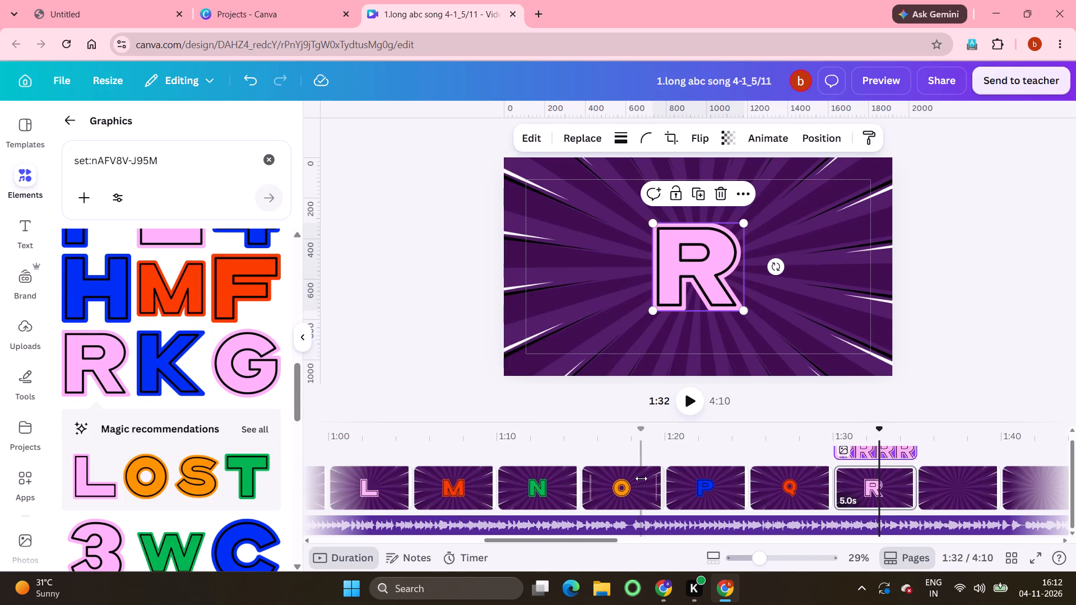
{"action": "scroll", "coordinate": [852, 499], "scroll_direction": "left", "scroll_amount": 6}
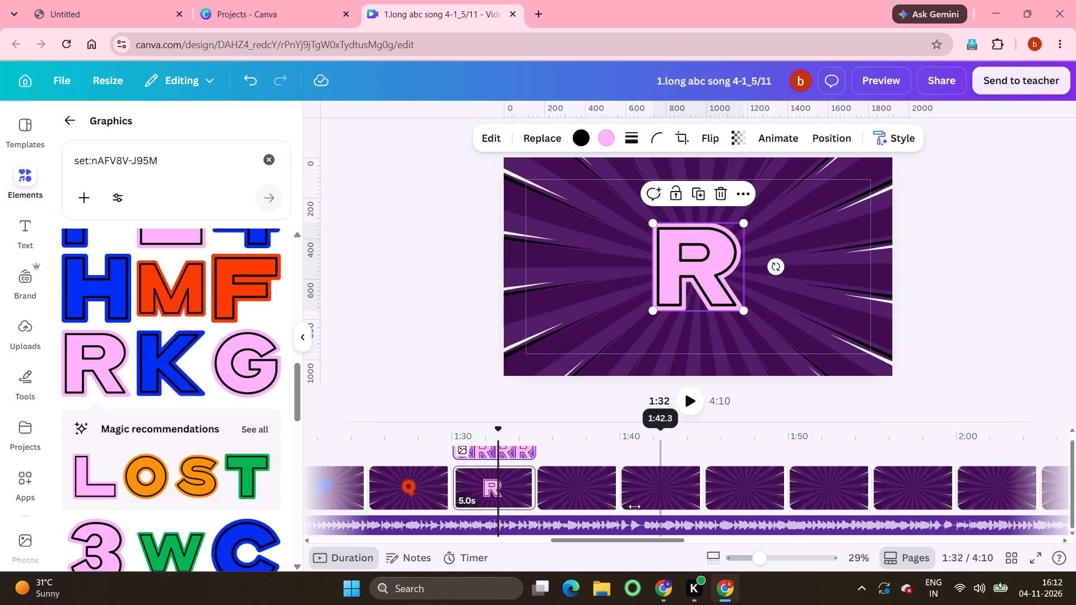
{"action": "left_click", "coordinate": [571, 490]}
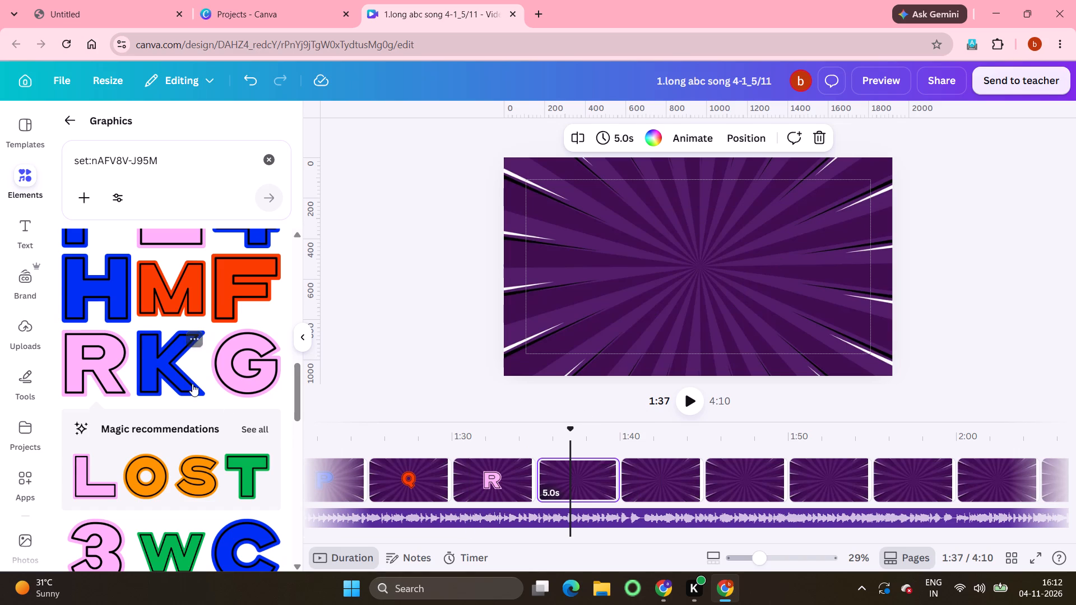
{"action": "scroll", "coordinate": [192, 384], "scroll_direction": "up", "scroll_amount": 4}
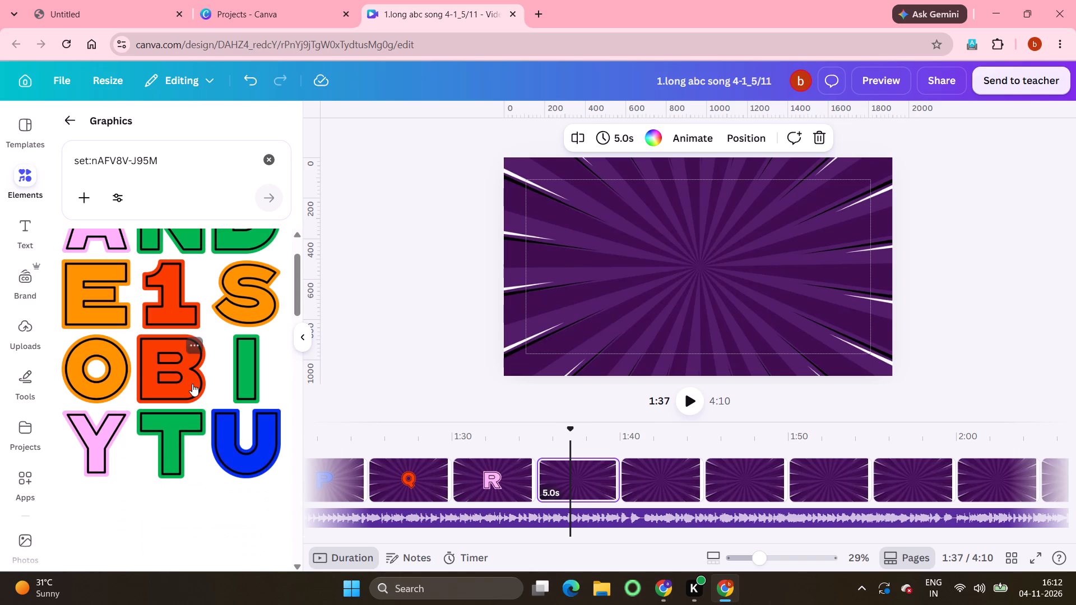
{"action": "left_click", "coordinate": [260, 301]}
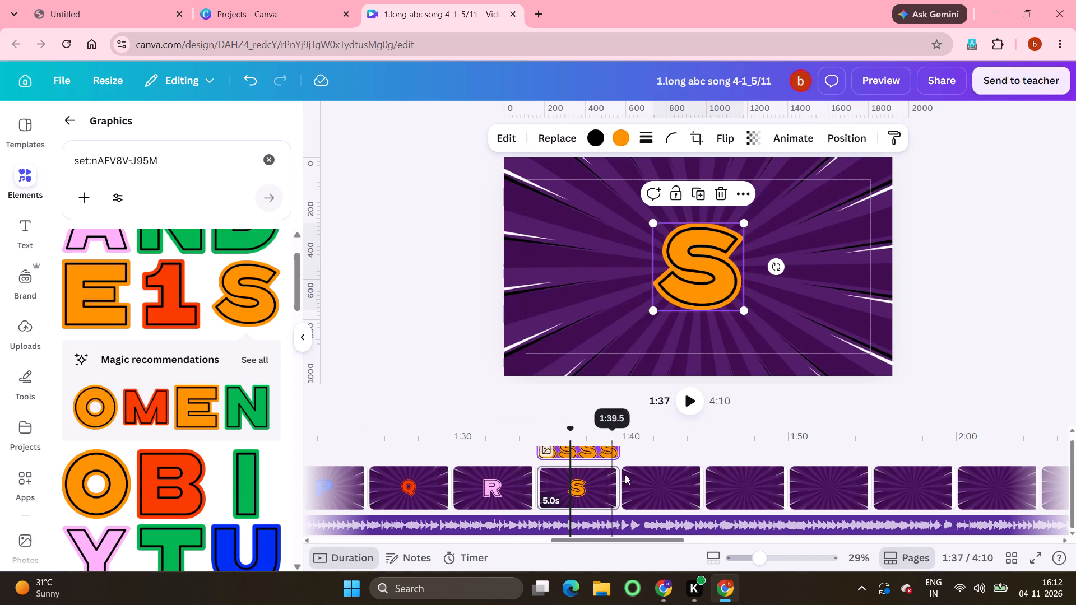
Add the green block letter T to the twenty-first page and the blue block letter U to the twenty-second page.
{"action": "left_click", "coordinate": [658, 495]}
{"action": "scroll", "coordinate": [180, 383], "scroll_direction": "down", "scroll_amount": 1}
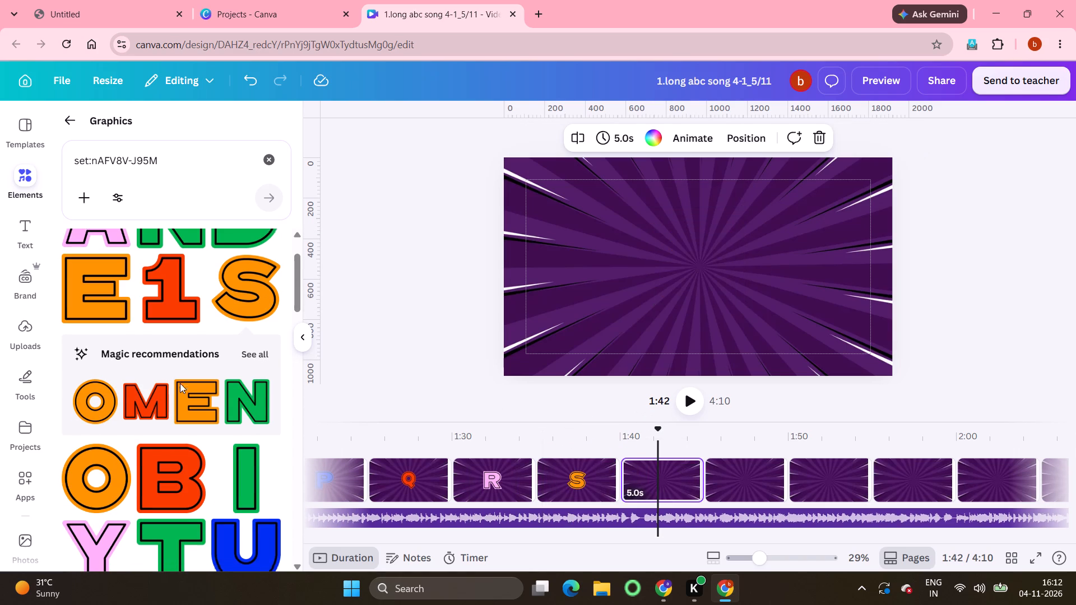
{"action": "scroll", "coordinate": [180, 383], "scroll_direction": "down", "scroll_amount": 1}
{"action": "left_click", "coordinate": [168, 406]}
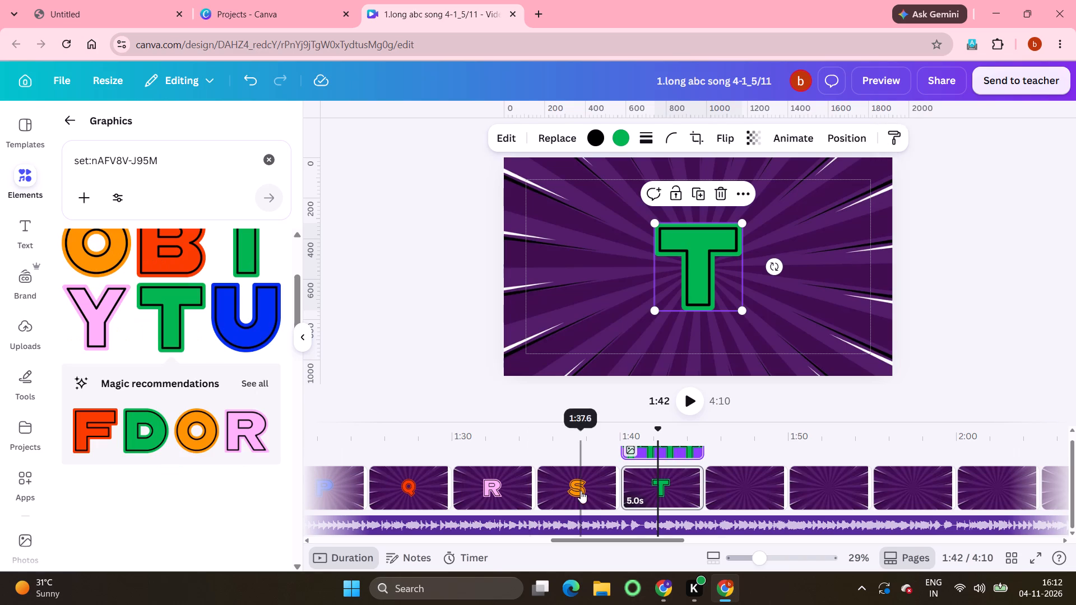
{"action": "left_click", "coordinate": [743, 487]}
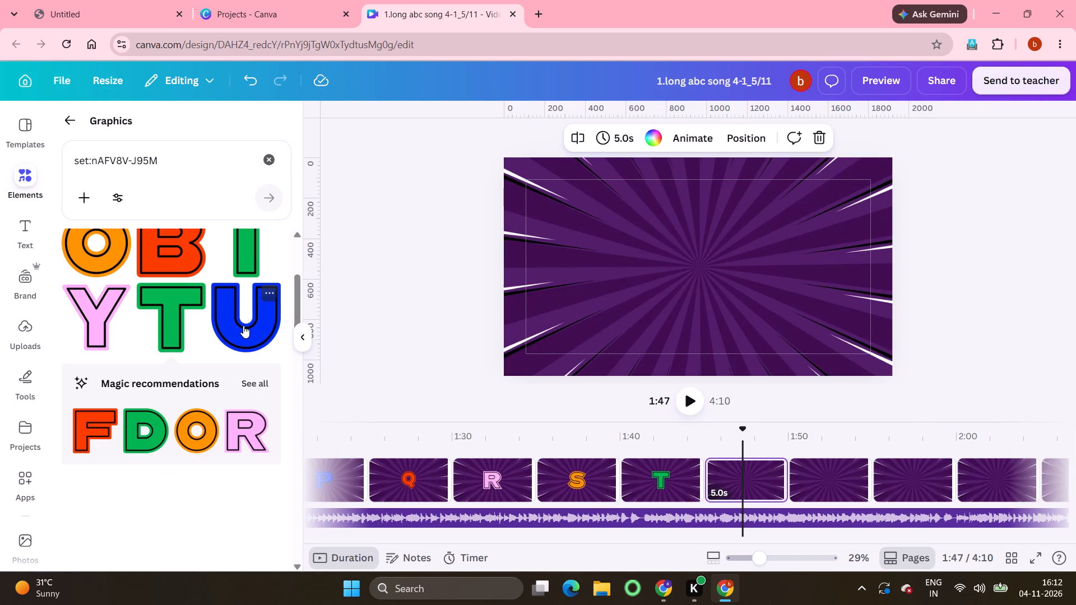
{"action": "left_click", "coordinate": [243, 325]}
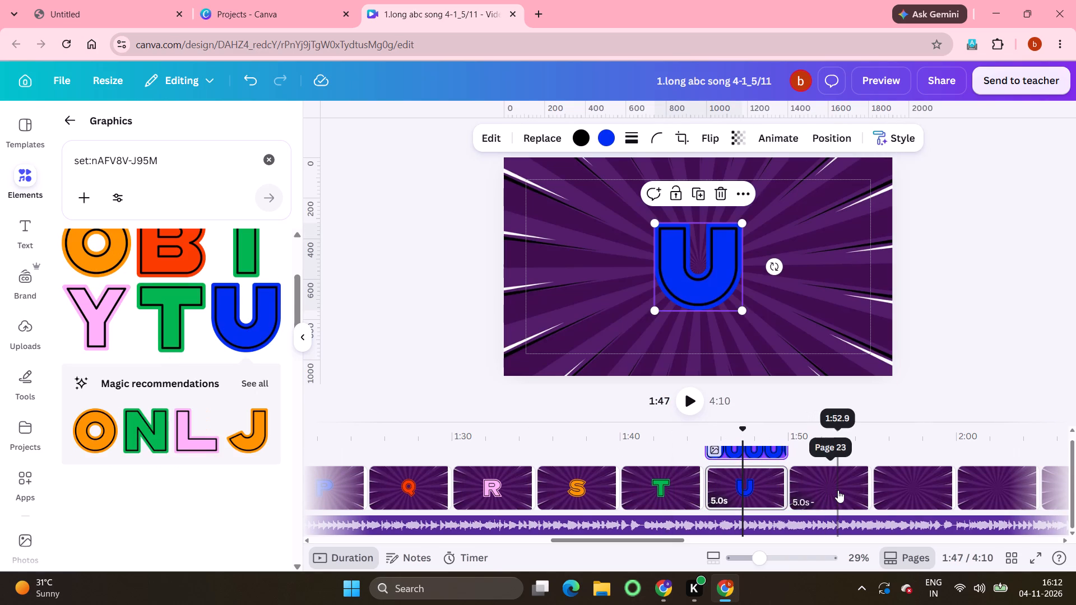
Find the red block letter V among the matching magic recommendations and add it to the twenty-third page.
{"action": "left_click", "coordinate": [838, 490]}
{"action": "scroll", "coordinate": [251, 426], "scroll_direction": "up", "scroll_amount": 3}
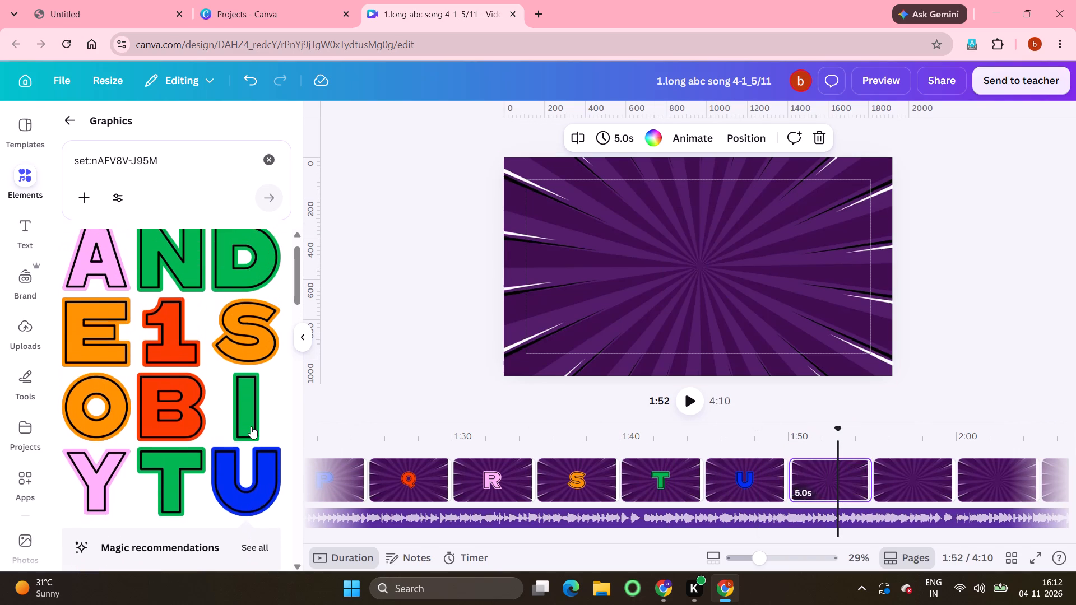
{"action": "scroll", "coordinate": [251, 426], "scroll_direction": "up", "scroll_amount": 1}
{"action": "scroll", "coordinate": [251, 426], "scroll_direction": "down", "scroll_amount": 4}
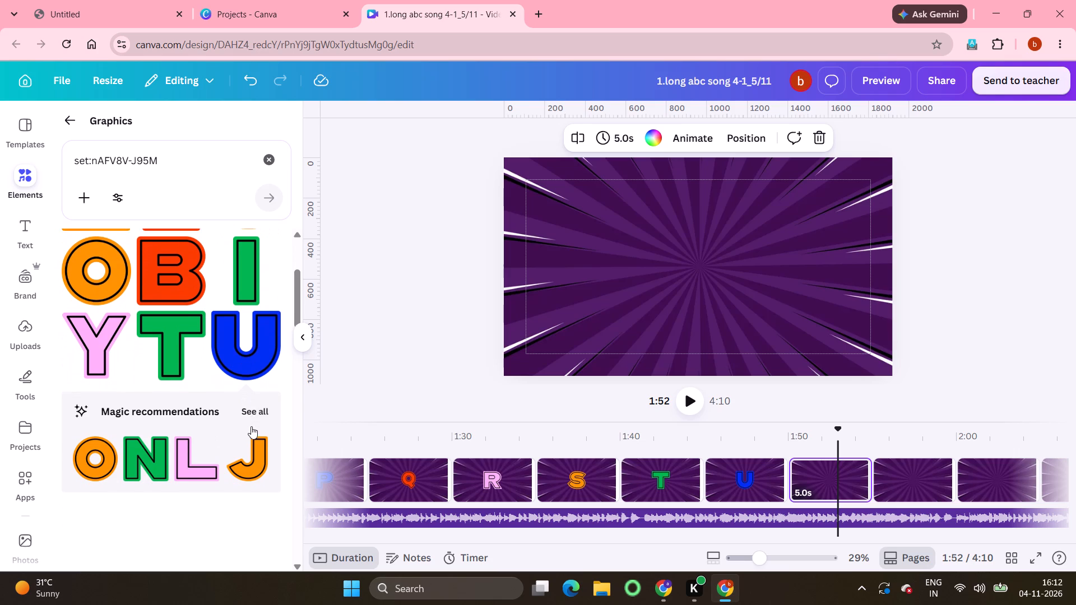
{"action": "scroll", "coordinate": [251, 426], "scroll_direction": "down", "scroll_amount": 1}
{"action": "left_click", "coordinate": [265, 408]}
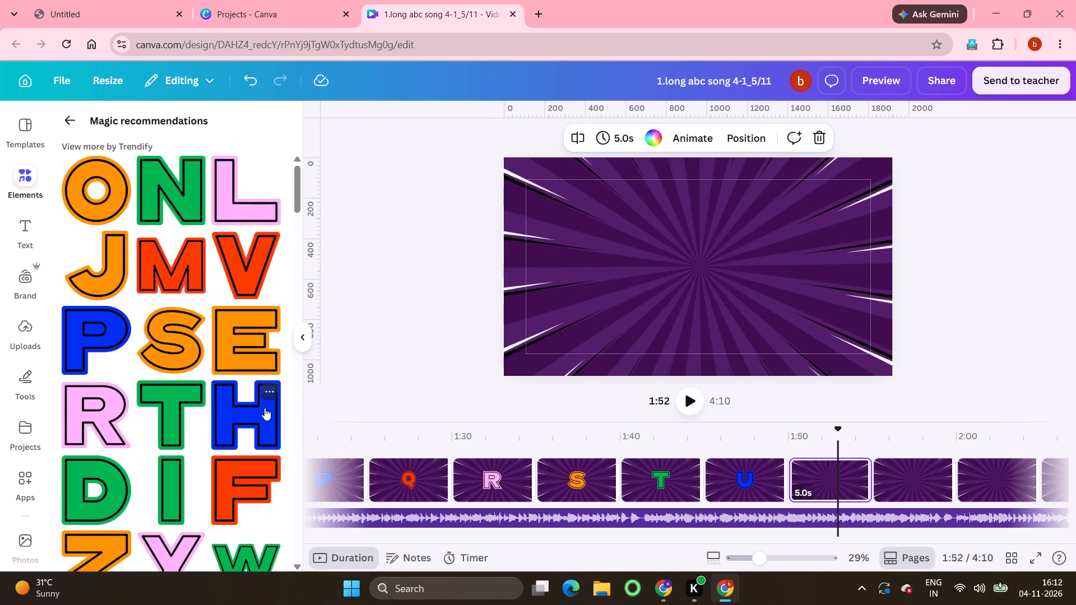
{"action": "scroll", "coordinate": [191, 459], "scroll_direction": "down", "scroll_amount": 2}
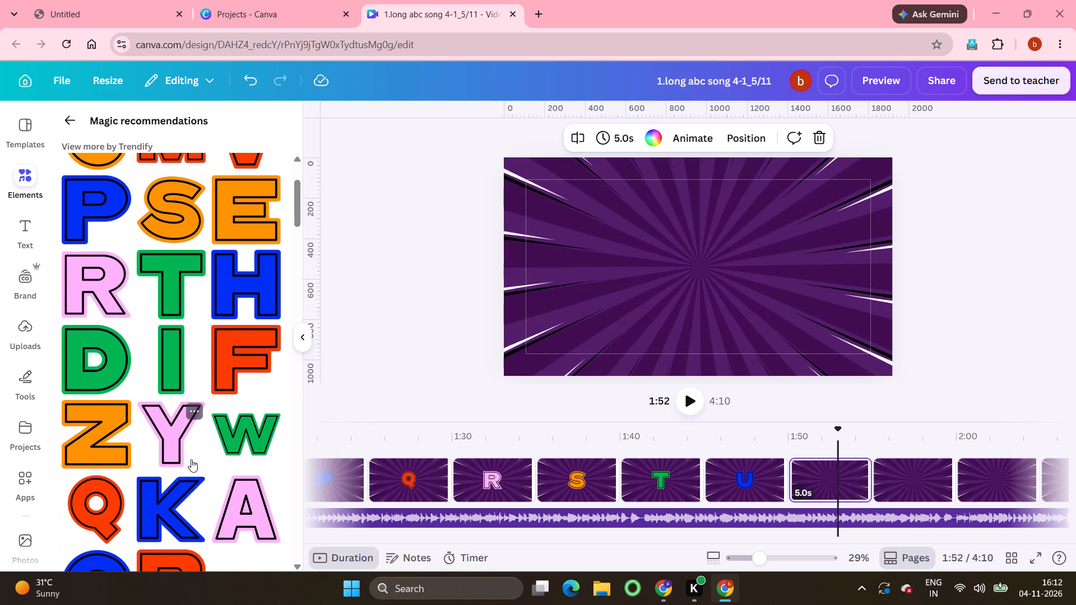
{"action": "scroll", "coordinate": [191, 459], "scroll_direction": "down", "scroll_amount": 4}
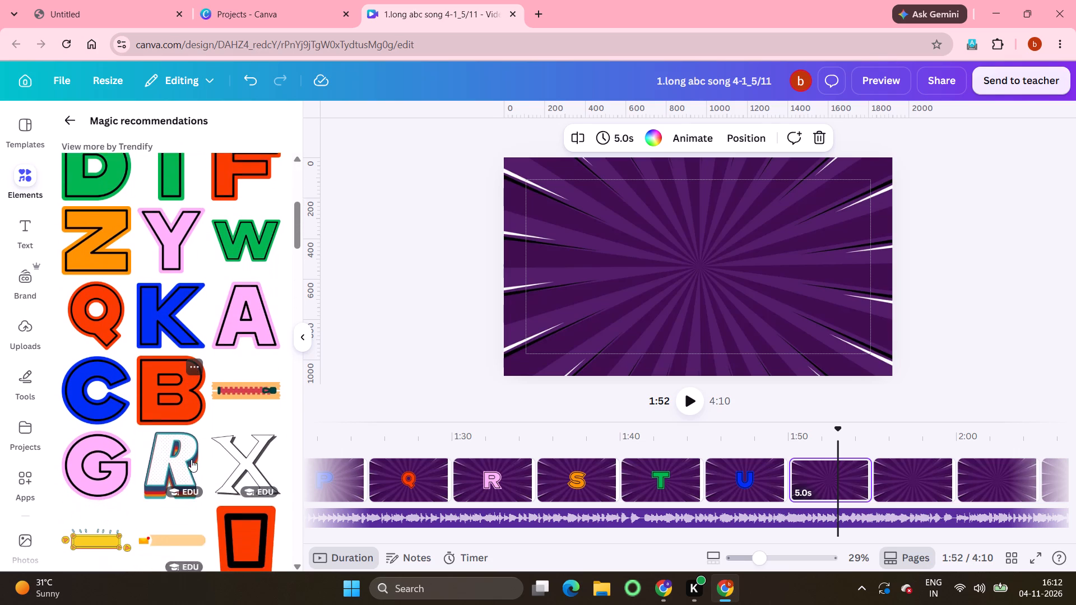
{"action": "scroll", "coordinate": [191, 459], "scroll_direction": "down", "scroll_amount": 5}
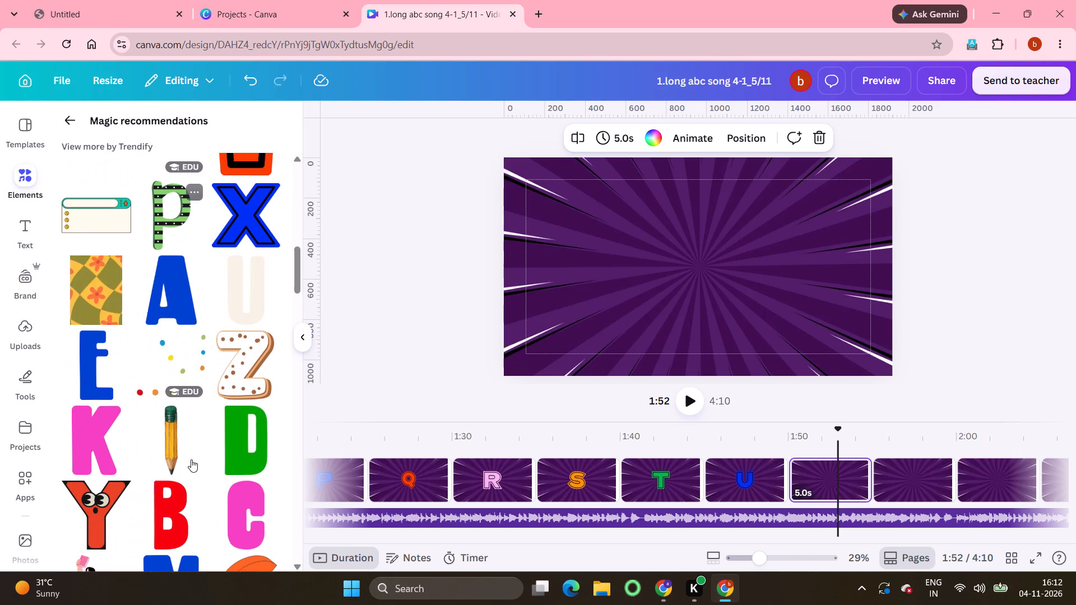
{"action": "scroll", "coordinate": [191, 459], "scroll_direction": "down", "scroll_amount": 7}
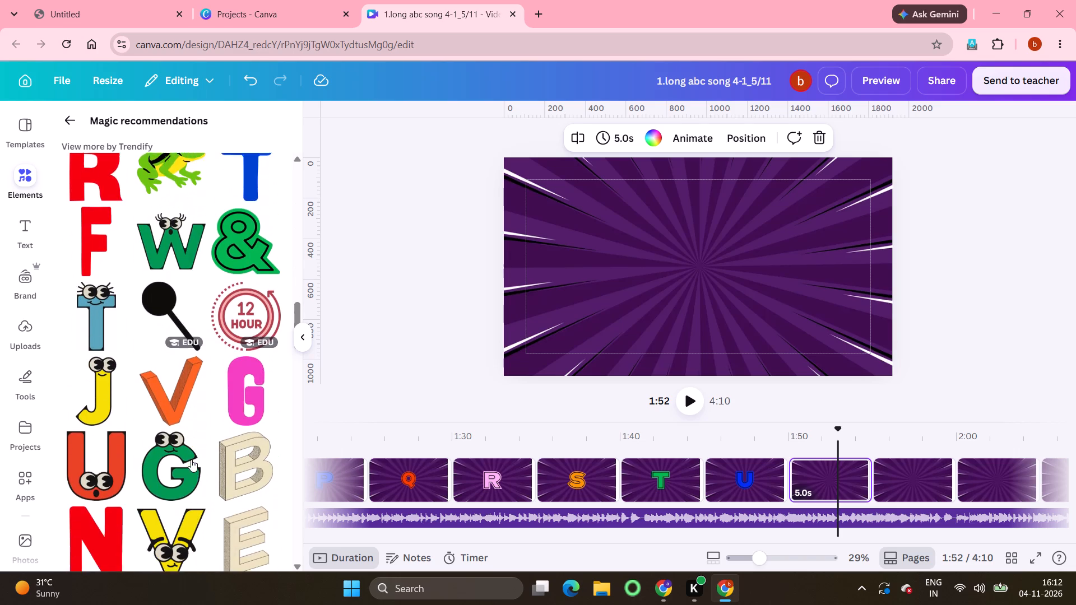
{"action": "scroll", "coordinate": [191, 459], "scroll_direction": "up", "scroll_amount": 11}
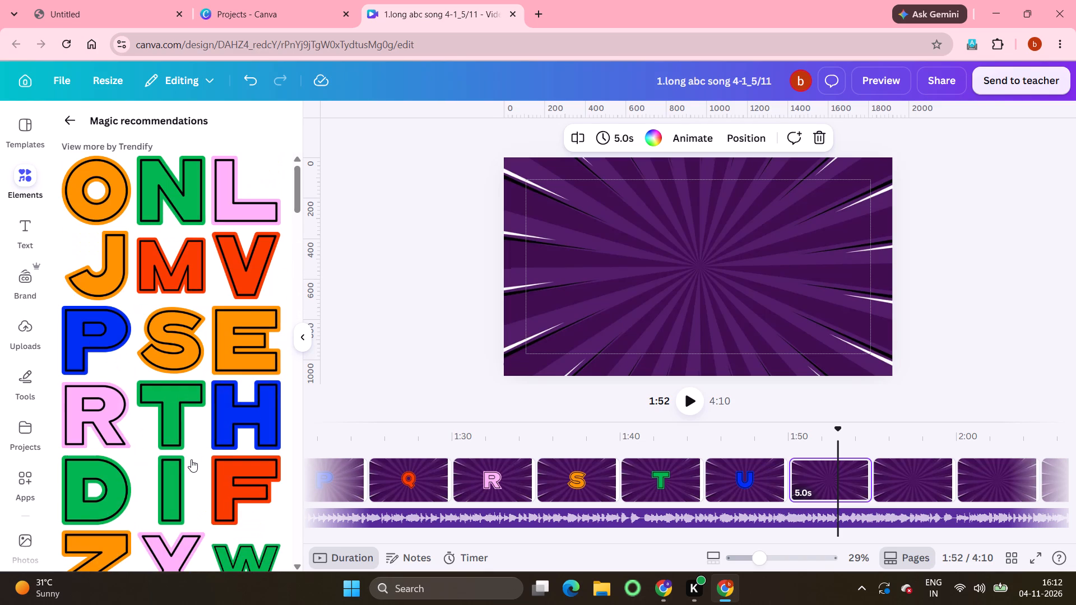
{"action": "scroll", "coordinate": [191, 459], "scroll_direction": "down", "scroll_amount": 2}
{"action": "scroll", "coordinate": [191, 459], "scroll_direction": "up", "scroll_amount": 1}
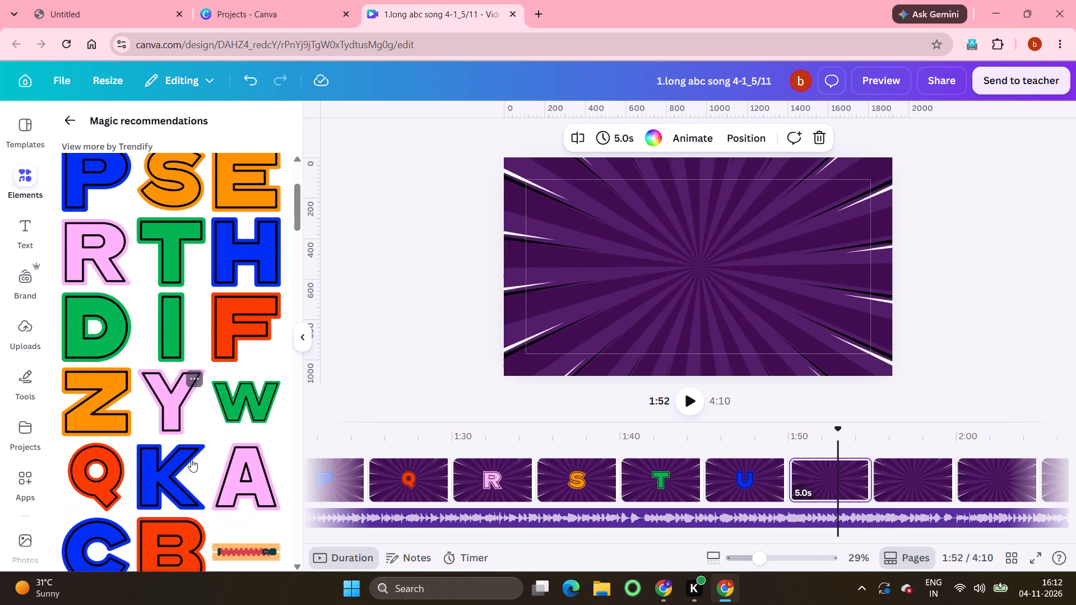
{"action": "scroll", "coordinate": [191, 459], "scroll_direction": "up", "scroll_amount": 1}
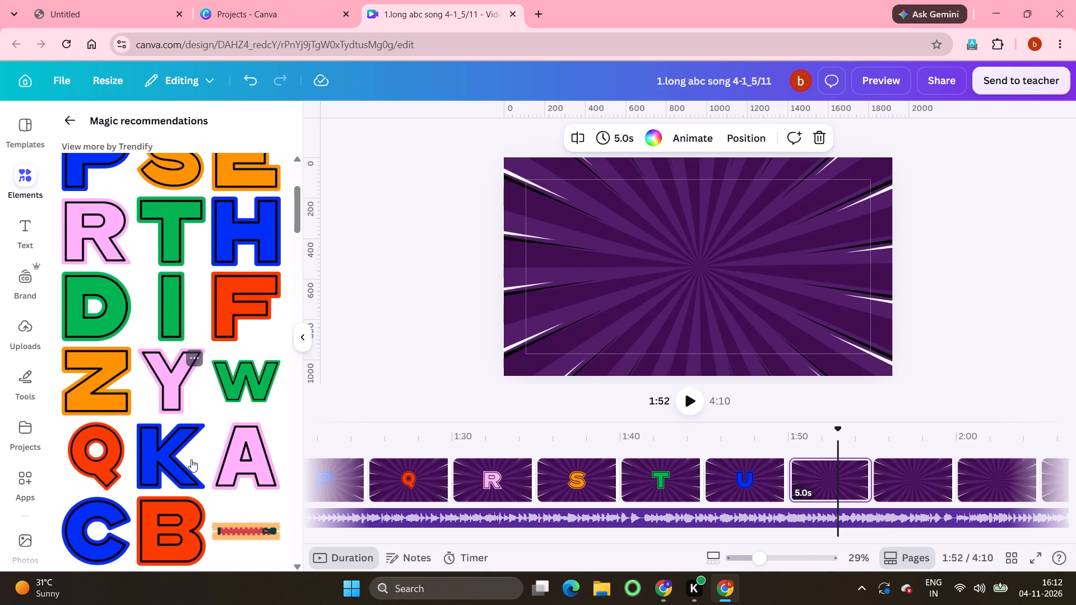
{"action": "scroll", "coordinate": [191, 459], "scroll_direction": "up", "scroll_amount": 1}
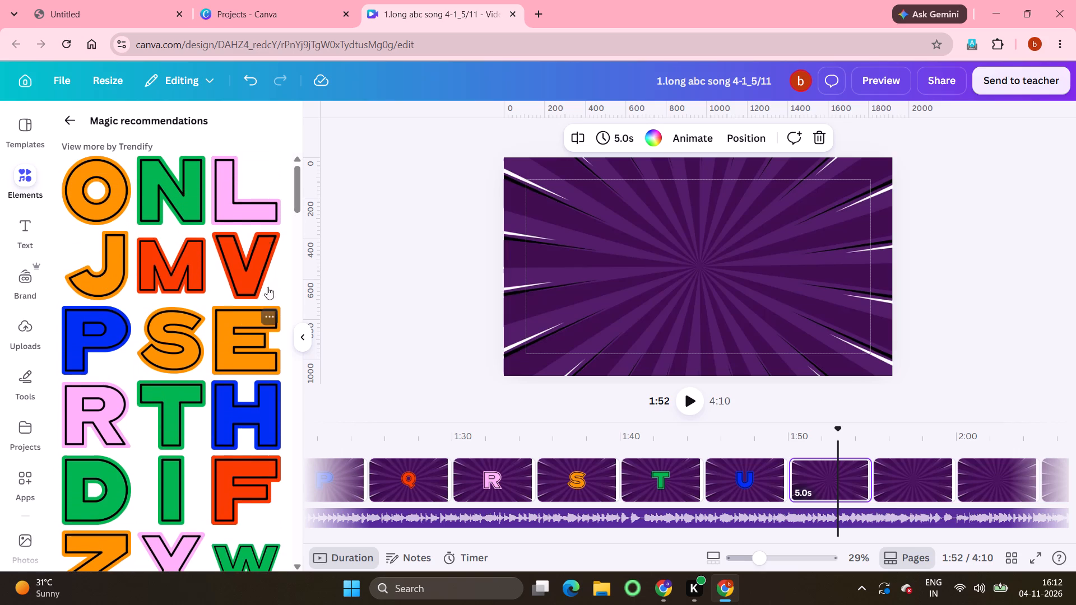
{"action": "left_click", "coordinate": [259, 270]}
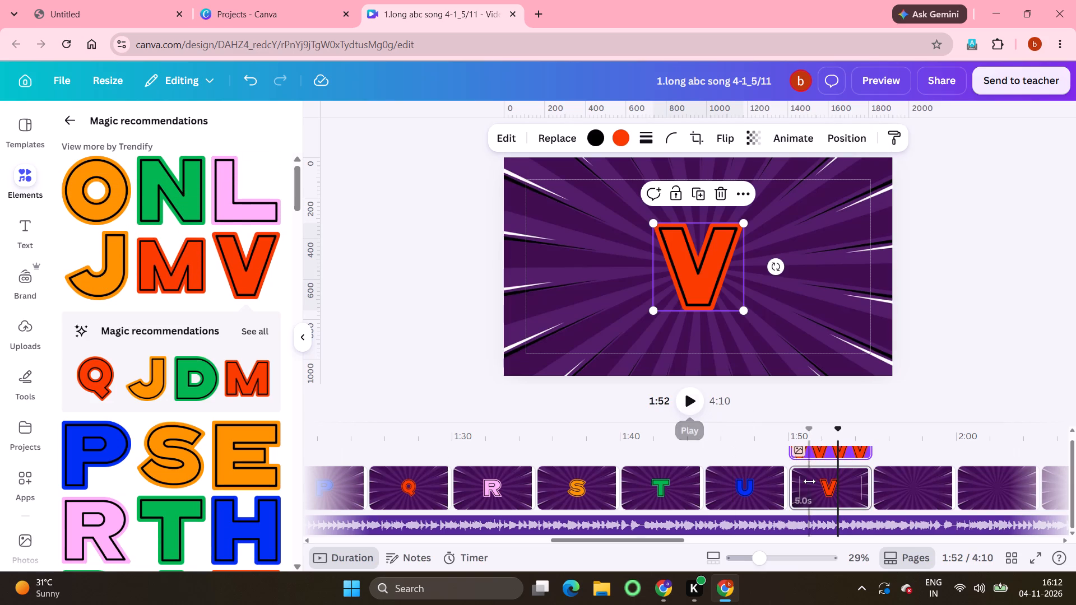
Add the green block letter W to the twenty-fourth page, right after the letter V page.
{"action": "scroll", "coordinate": [881, 499], "scroll_direction": "left", "scroll_amount": 4}
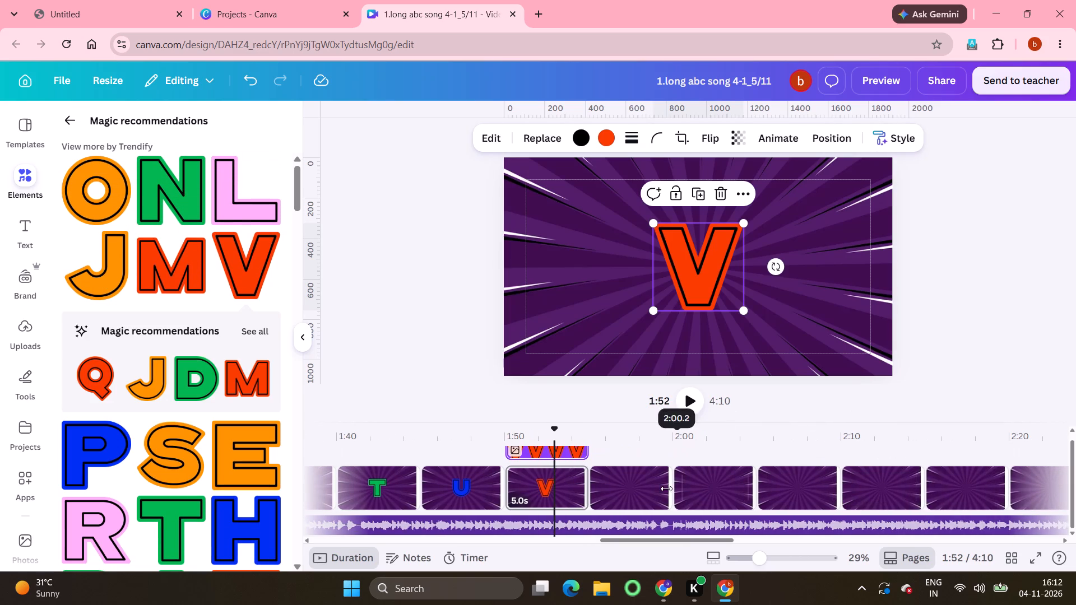
{"action": "left_click", "coordinate": [634, 489]}
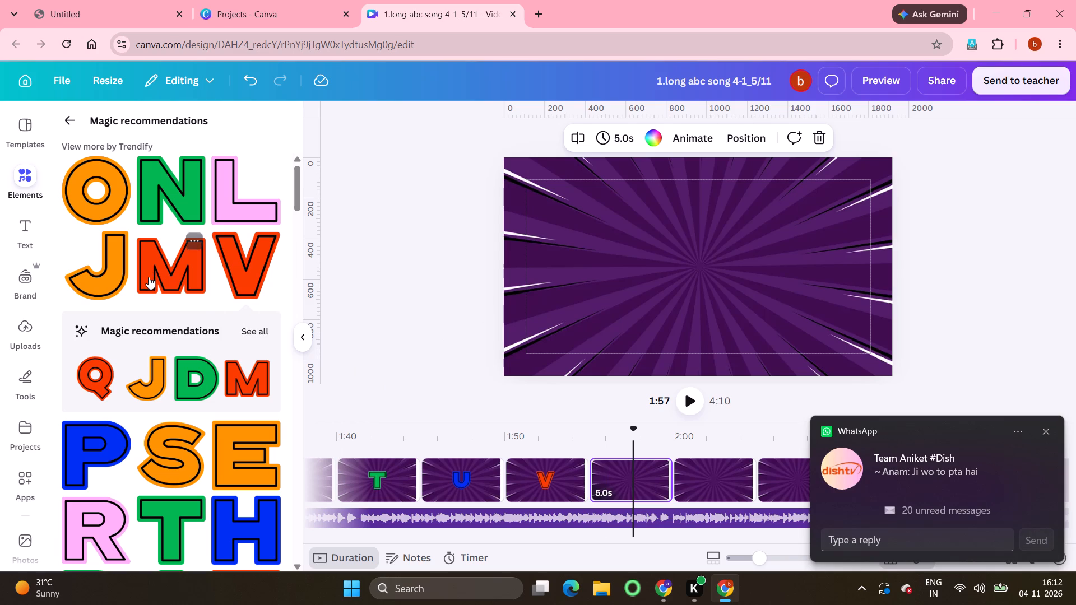
{"action": "scroll", "coordinate": [156, 413], "scroll_direction": "down", "scroll_amount": 3}
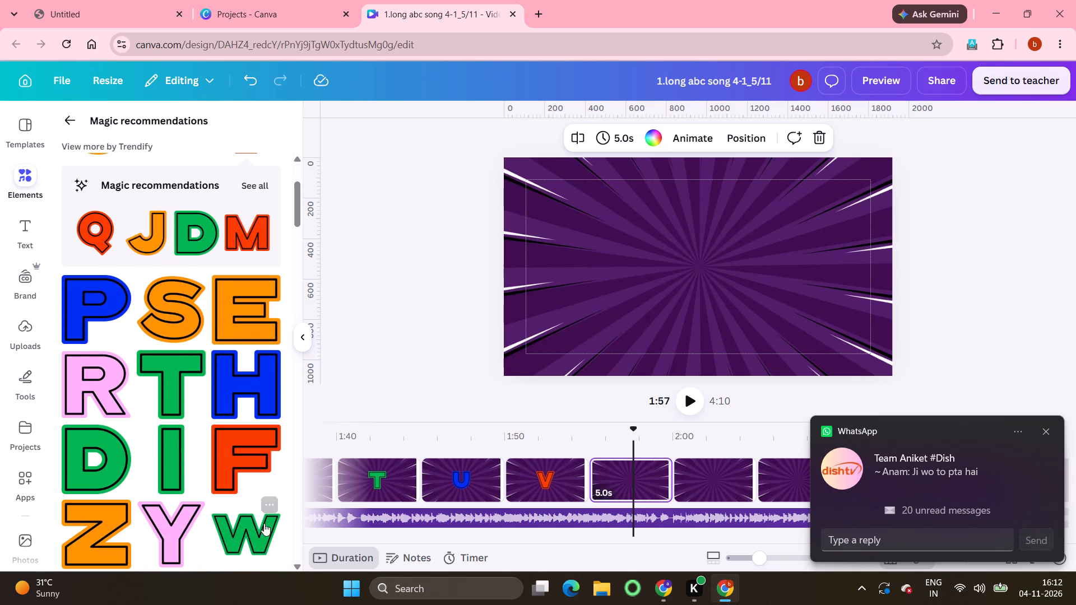
{"action": "left_click", "coordinate": [252, 528]}
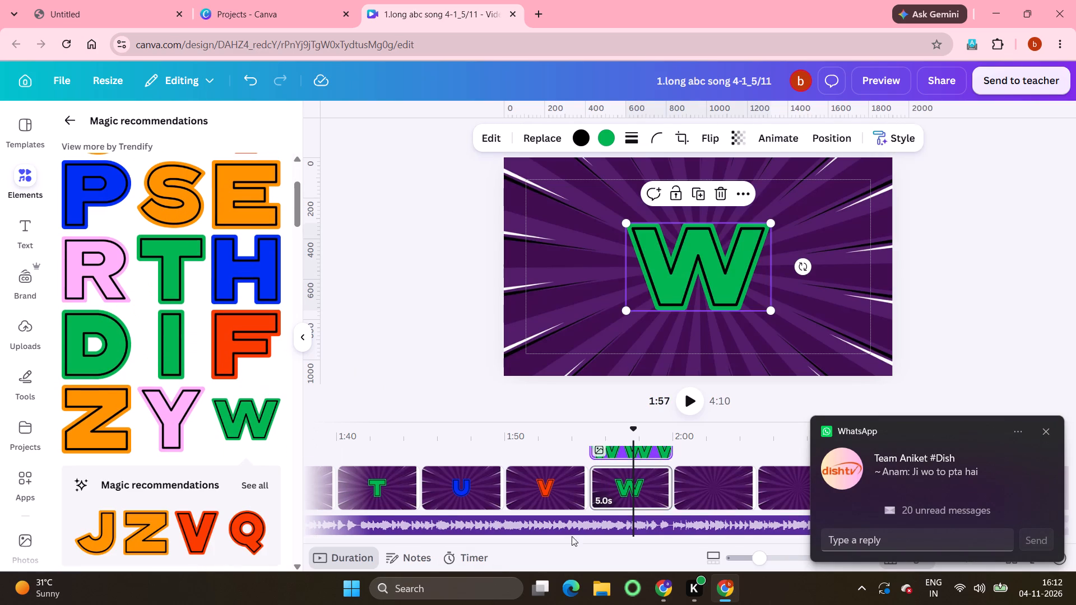
Find the blue block letter X with the black inner outline and add it to the twenty-fifth page.
{"action": "left_click", "coordinate": [723, 476]}
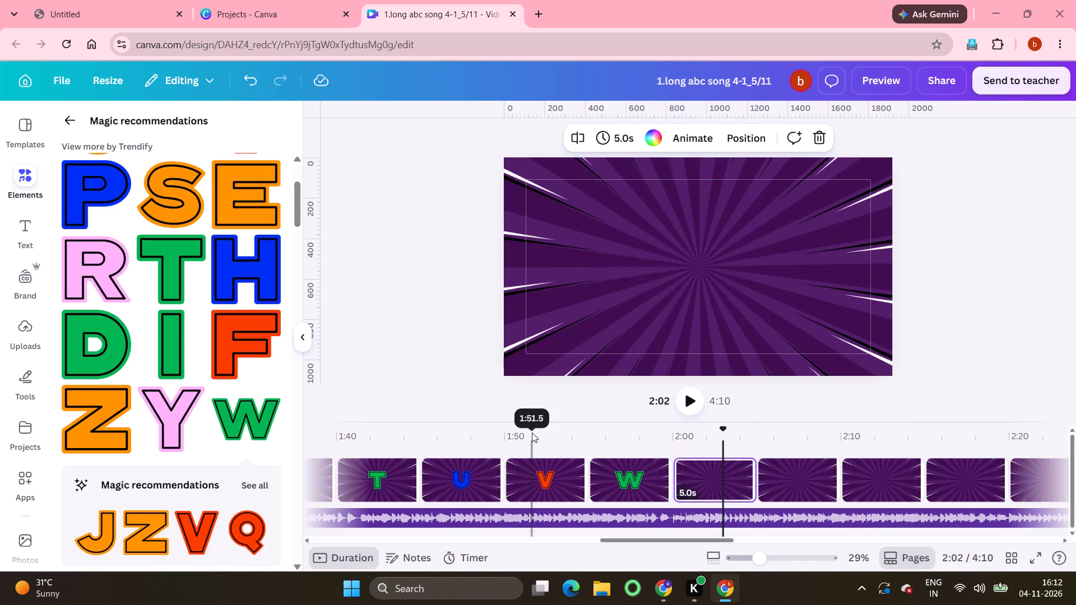
{"action": "scroll", "coordinate": [193, 452], "scroll_direction": "down", "scroll_amount": 3}
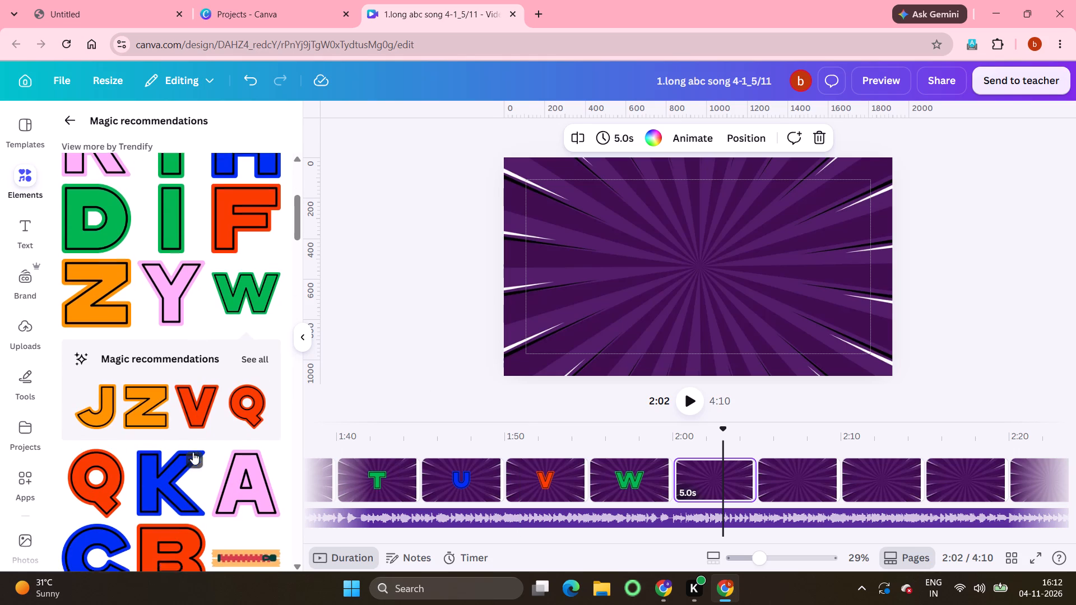
{"action": "scroll", "coordinate": [193, 452], "scroll_direction": "down", "scroll_amount": 2}
{"action": "right_click", "coordinate": [193, 452]}
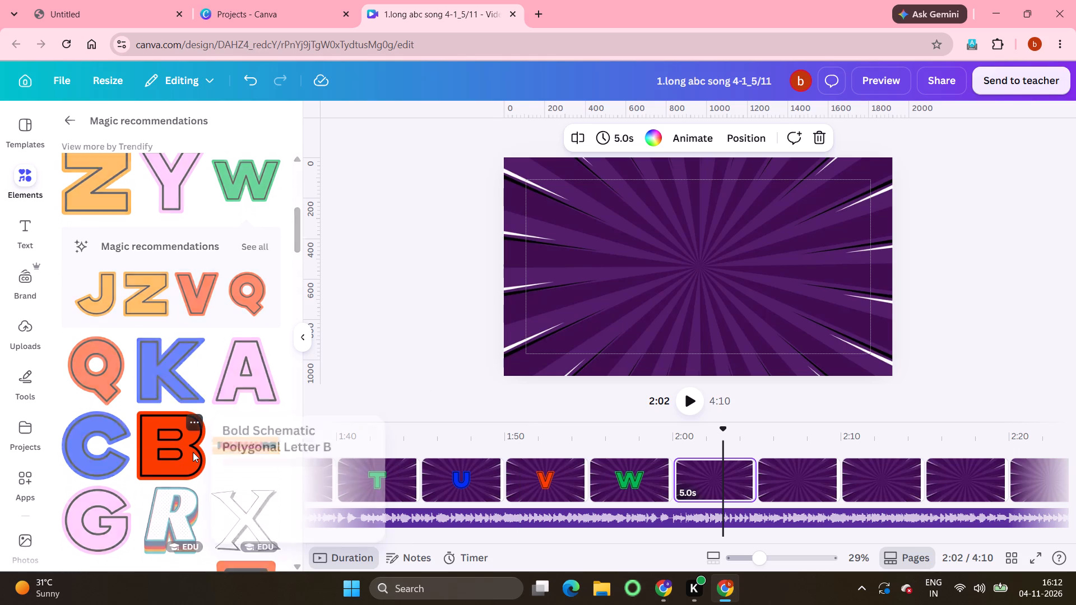
{"action": "scroll", "coordinate": [193, 452], "scroll_direction": "down", "scroll_amount": 1}
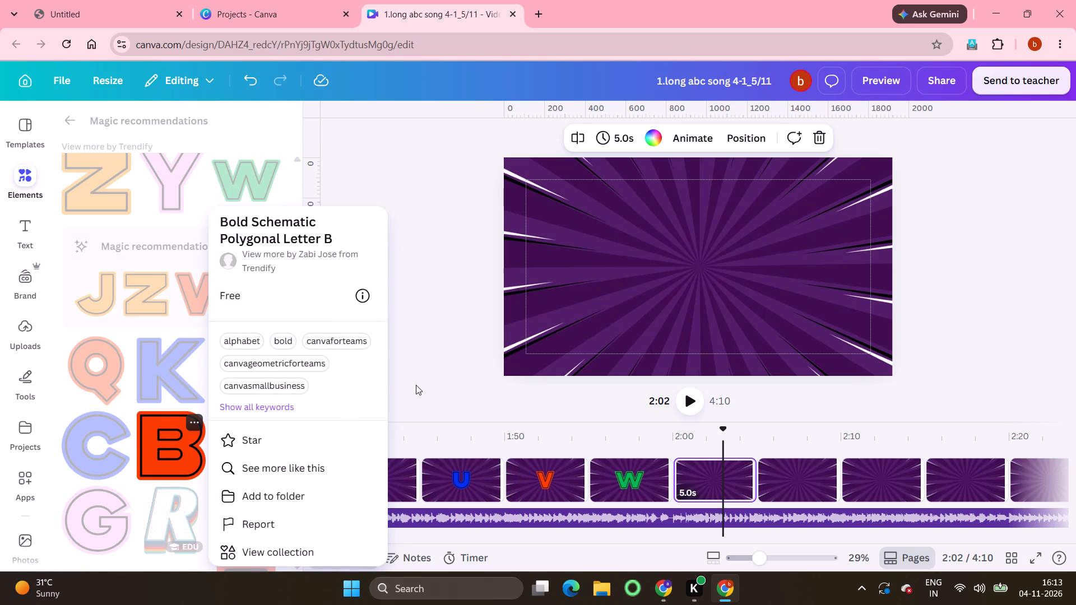
{"action": "left_click", "coordinate": [416, 385]}
{"action": "scroll", "coordinate": [144, 478], "scroll_direction": "down", "scroll_amount": 2}
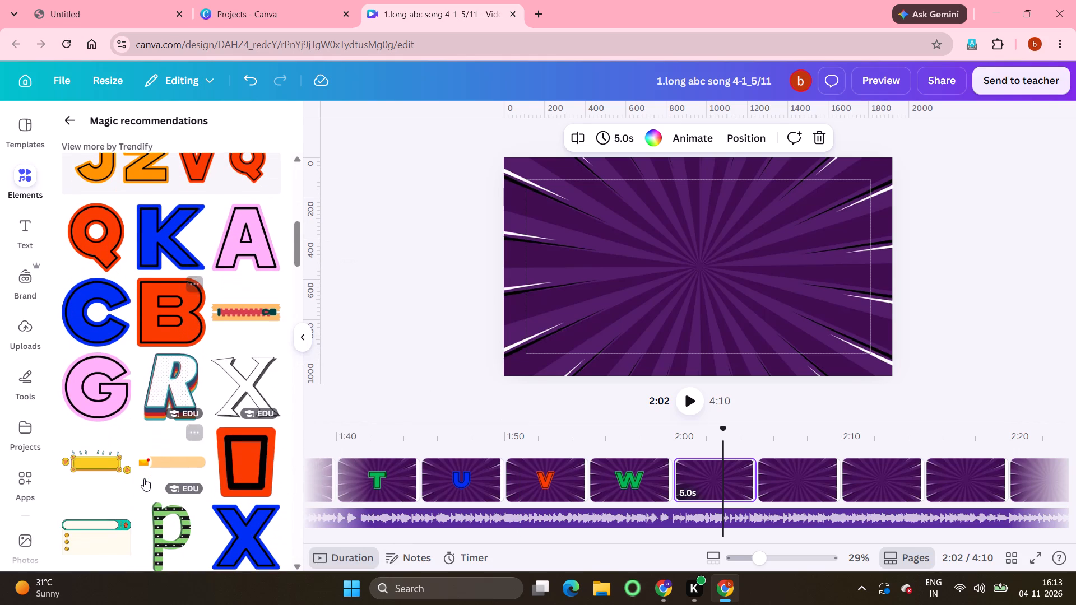
{"action": "scroll", "coordinate": [144, 478], "scroll_direction": "down", "scroll_amount": 2}
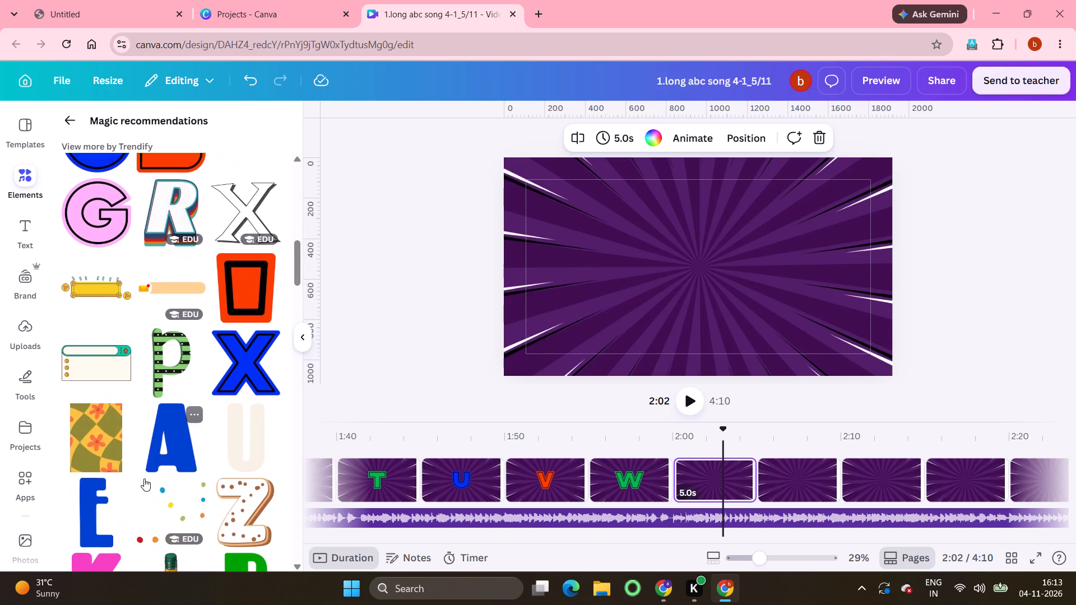
{"action": "scroll", "coordinate": [144, 478], "scroll_direction": "down", "scroll_amount": 1}
{"action": "left_click", "coordinate": [247, 341]}
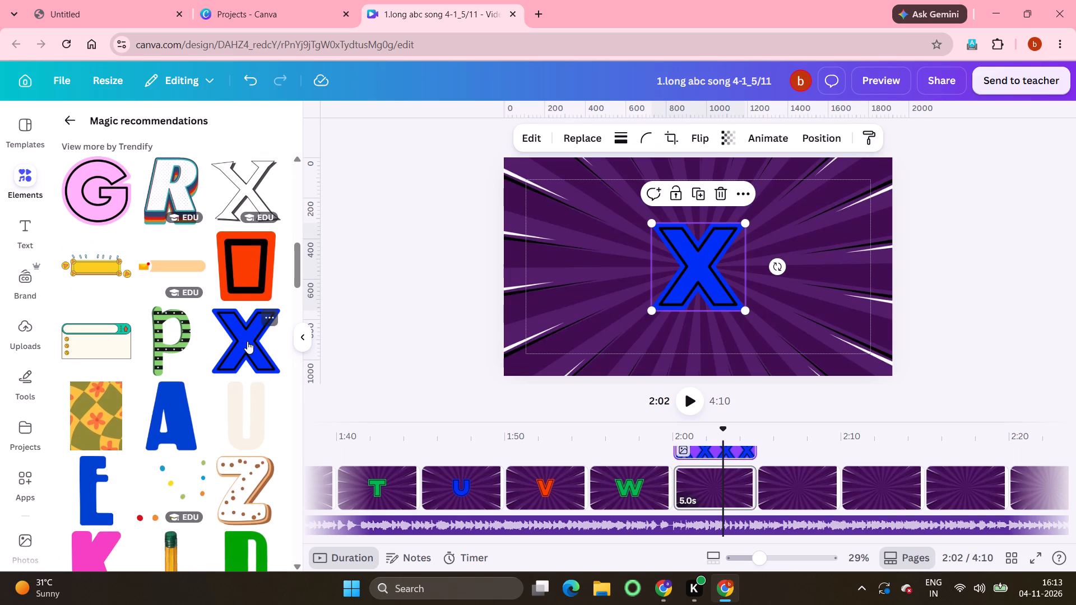
Add the pink block letter Y to the twenty-sixth page and the orange block letter Z to the twenty-seventh page.
{"action": "left_click", "coordinate": [789, 494]}
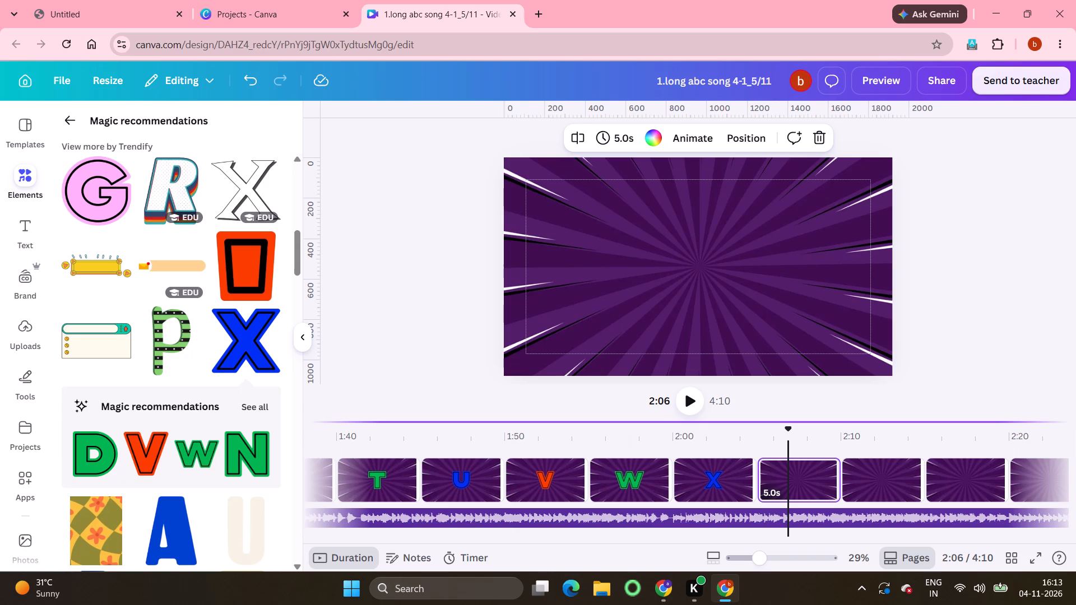
{"action": "scroll", "coordinate": [530, 299], "scroll_direction": "up", "scroll_amount": 3}
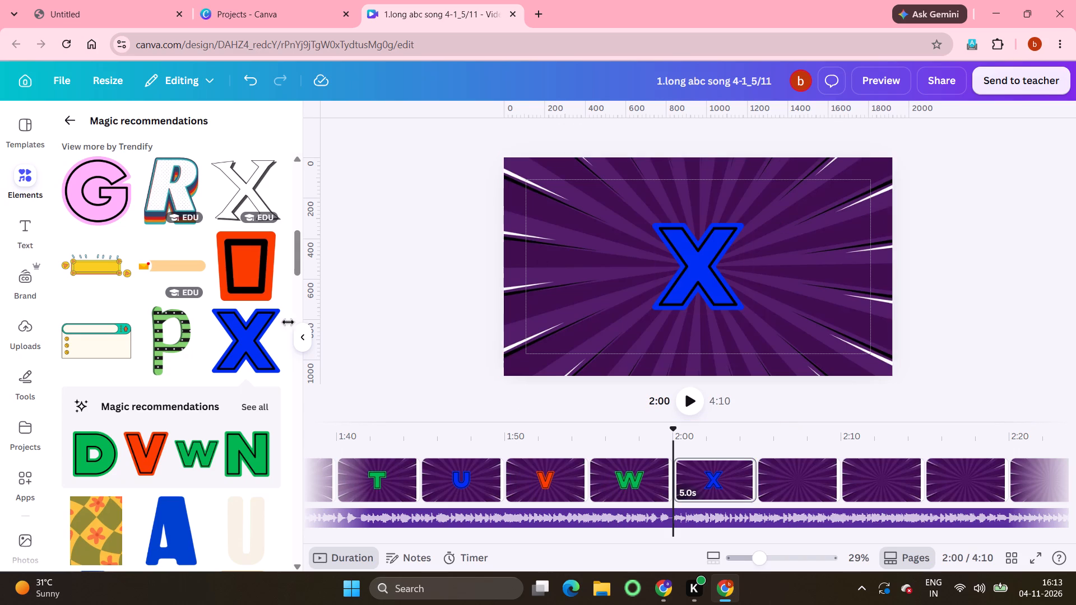
{"action": "scroll", "coordinate": [234, 290], "scroll_direction": "up", "scroll_amount": 4}
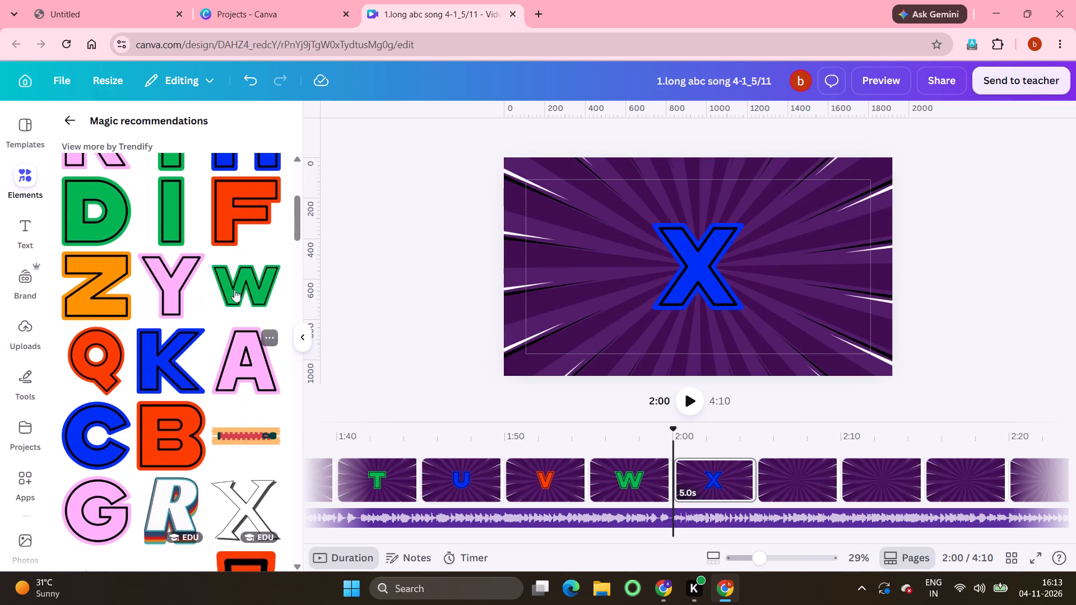
{"action": "scroll", "coordinate": [234, 290], "scroll_direction": "up", "scroll_amount": 1}
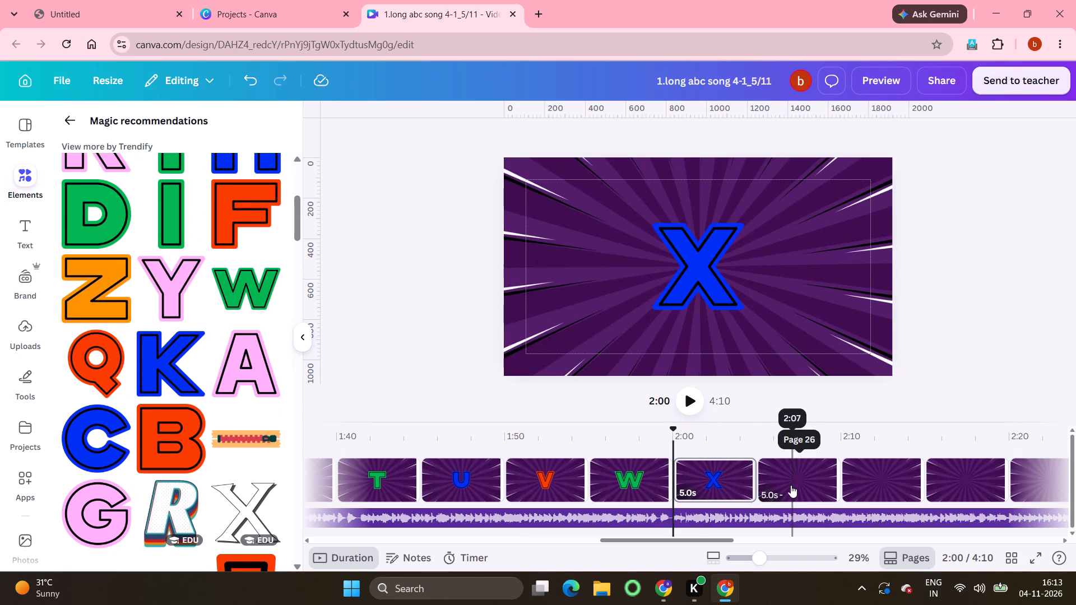
{"action": "left_click", "coordinate": [791, 485]}
{"action": "left_click", "coordinate": [169, 295]}
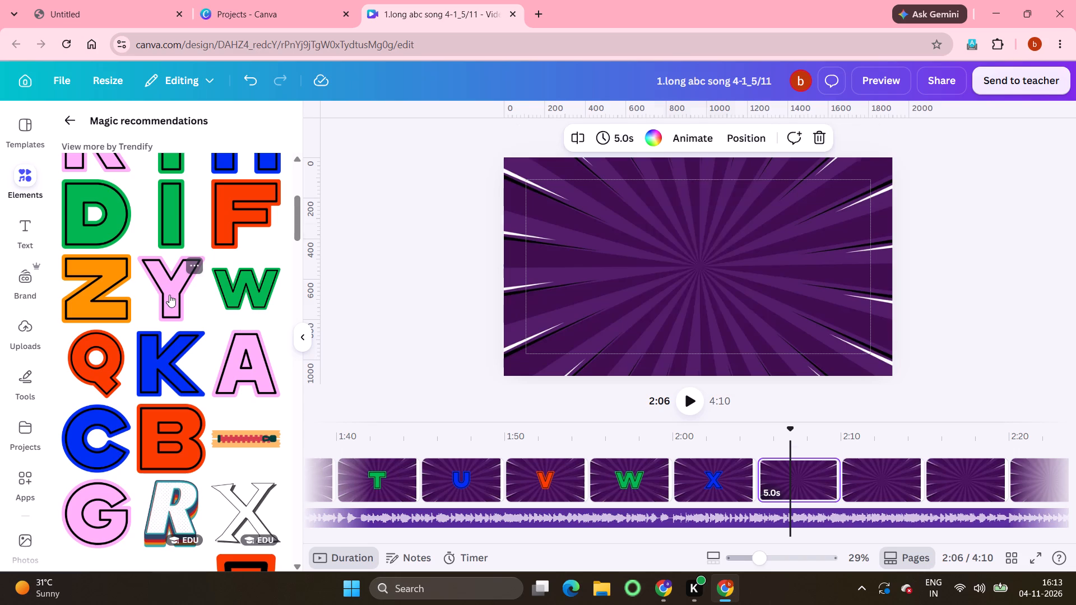
{"action": "left_click", "coordinate": [874, 481]}
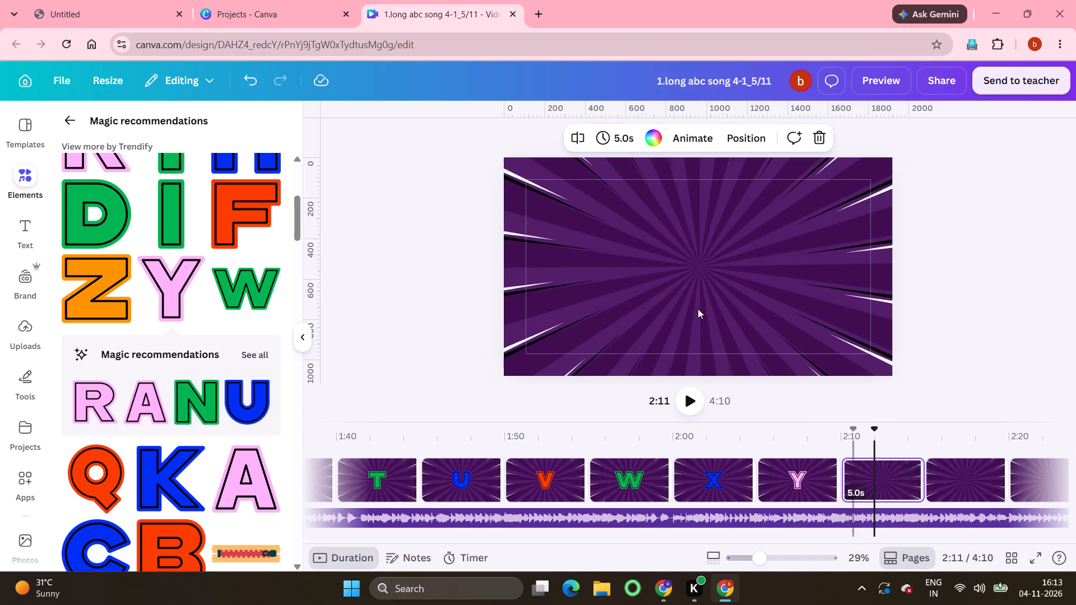
{"action": "left_click", "coordinate": [73, 290]}
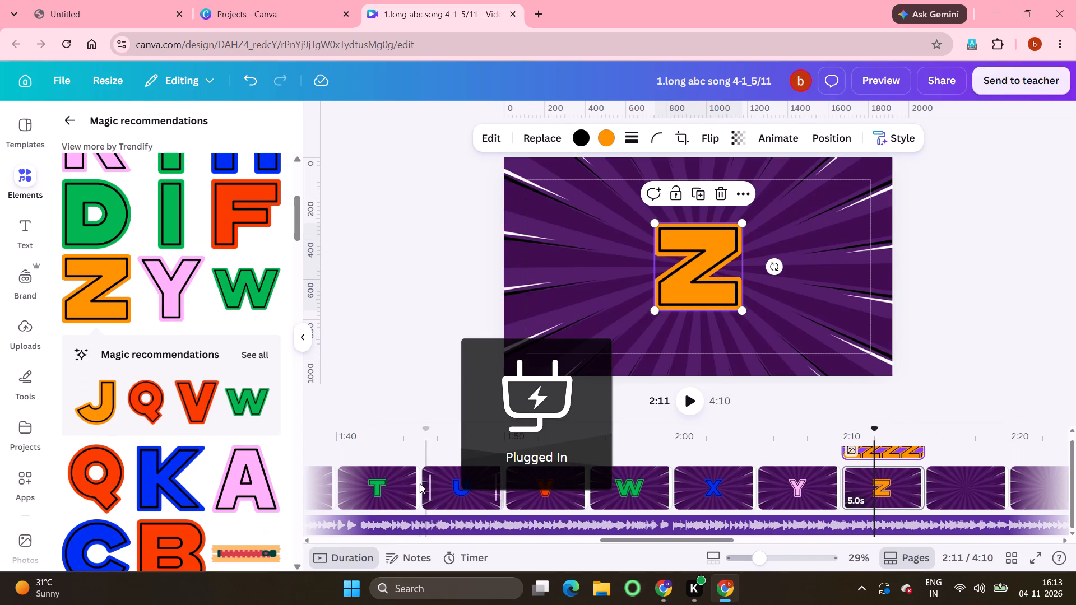
Return to the second page and open the colour options for the pink fill of the letter A.
{"action": "scroll", "coordinate": [420, 483], "scroll_direction": "right", "scroll_amount": 9}
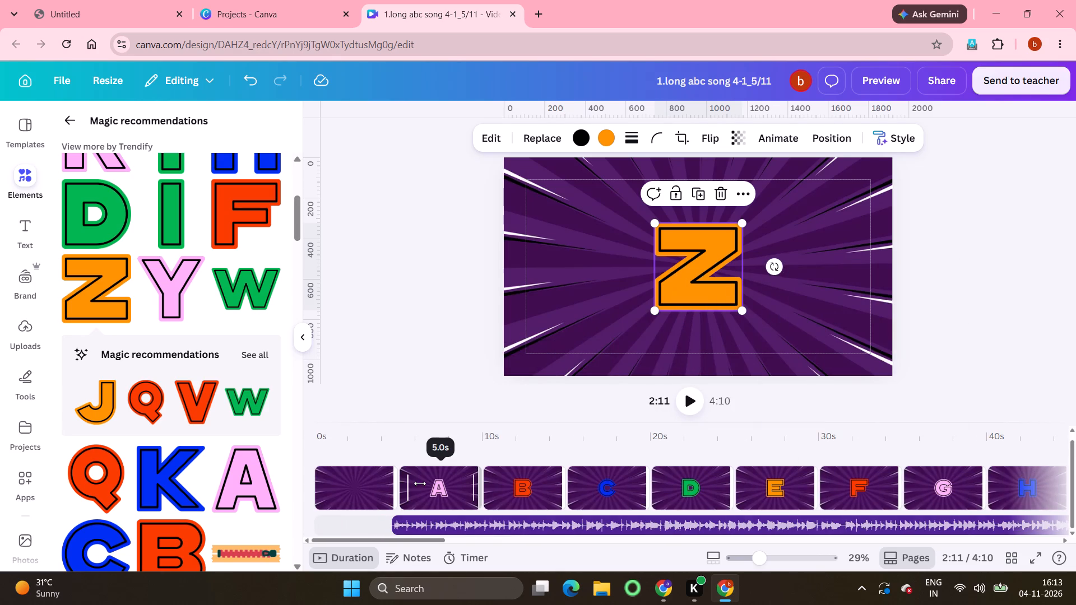
{"action": "left_click", "coordinate": [436, 488]}
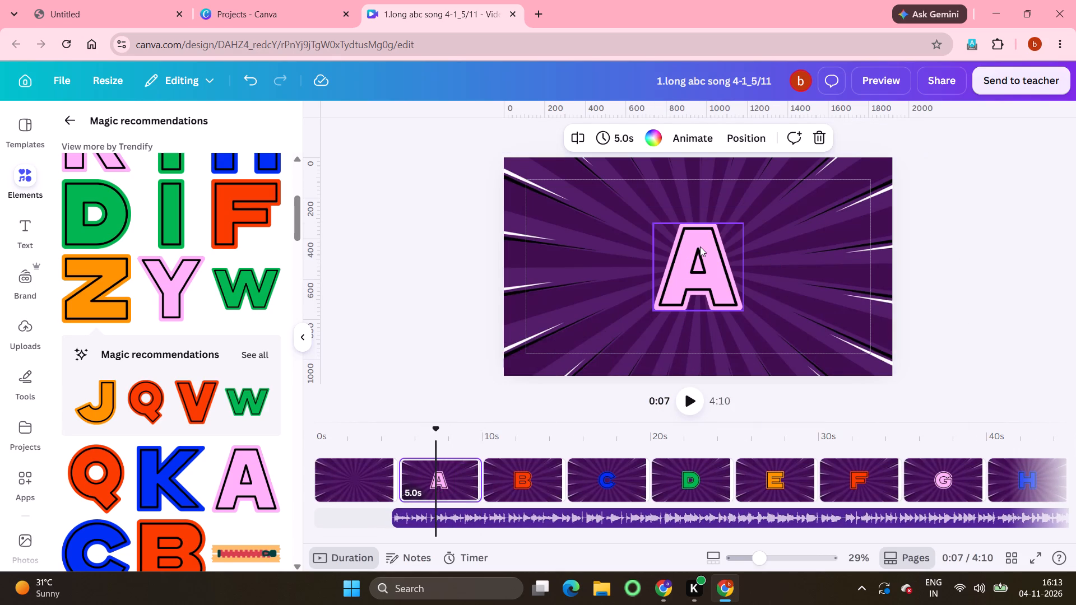
{"action": "left_click", "coordinate": [700, 246]}
{"action": "left_click", "coordinate": [605, 138]}
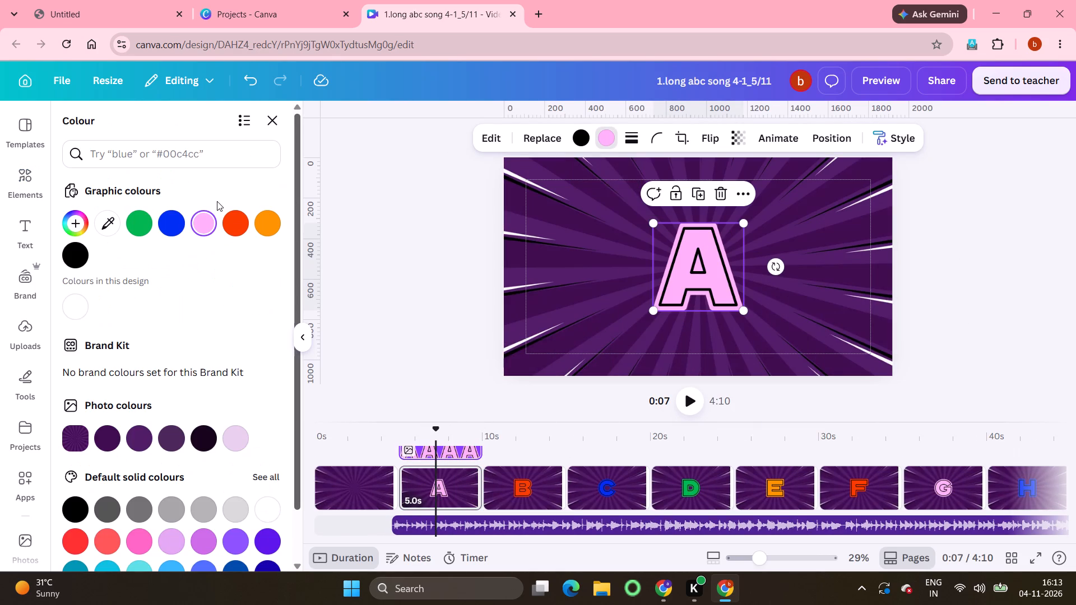
Recolour the red fill of the letter B on the third page to light neon pink #ffb3f7 and apply the change to all pages.
{"action": "left_click", "coordinate": [525, 485]}
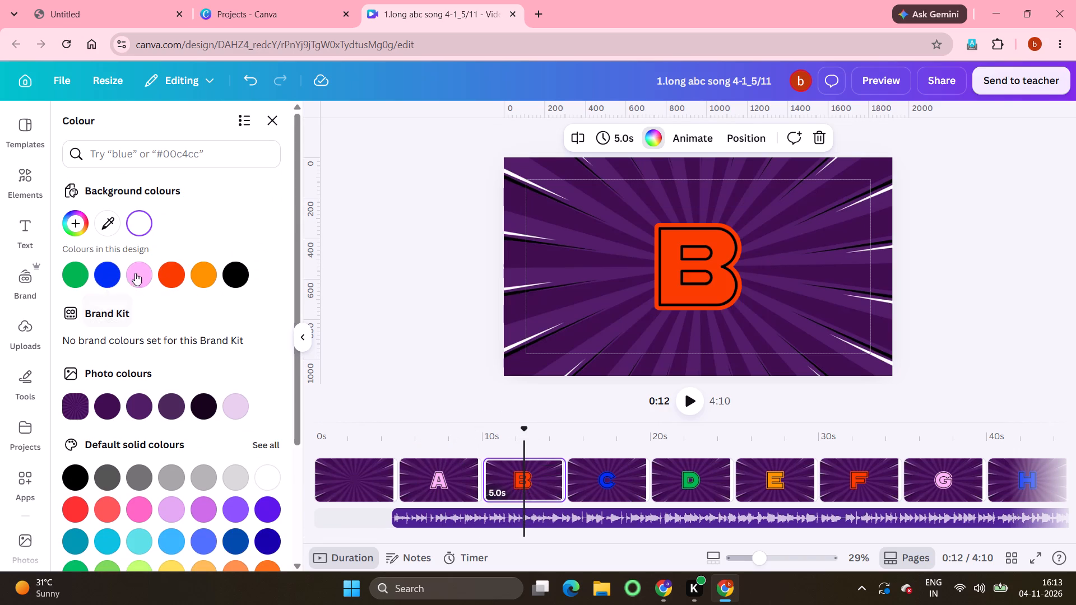
{"action": "left_click", "coordinate": [676, 262]}
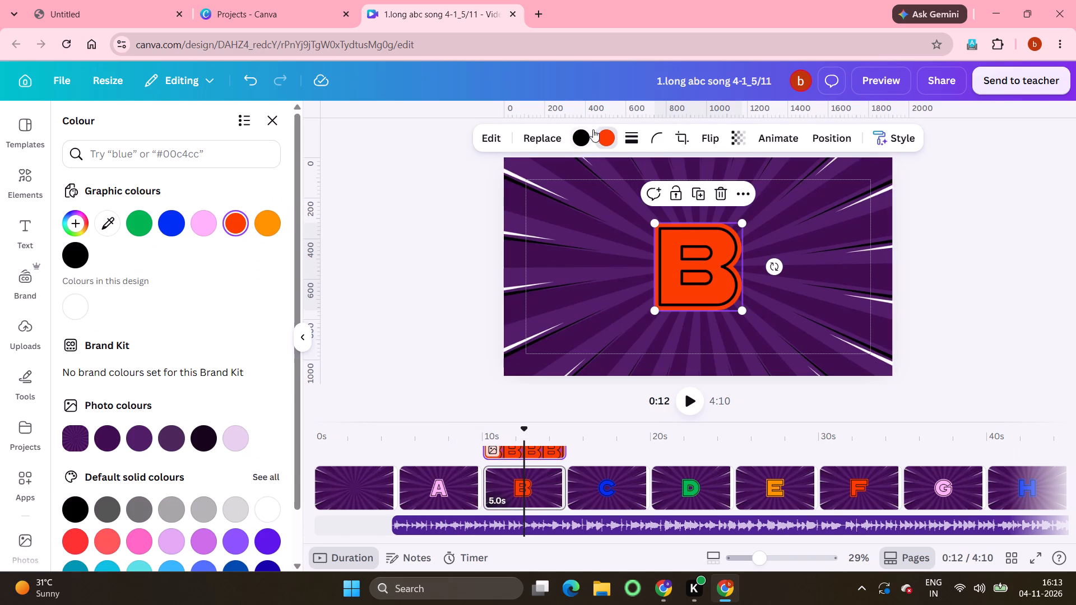
{"action": "left_click", "coordinate": [606, 135]}
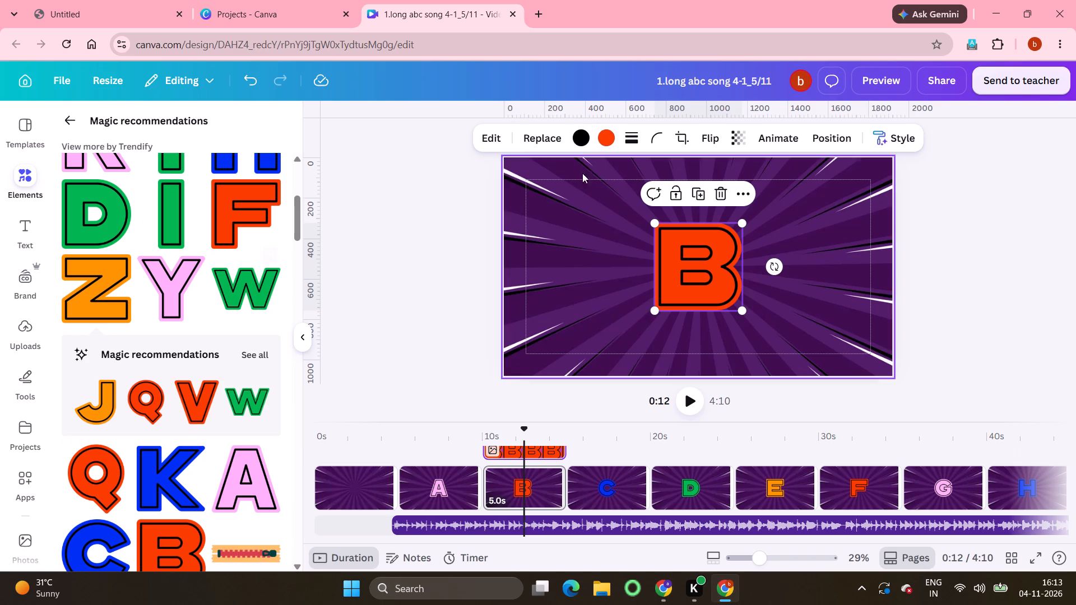
{"action": "left_click", "coordinate": [611, 133]}
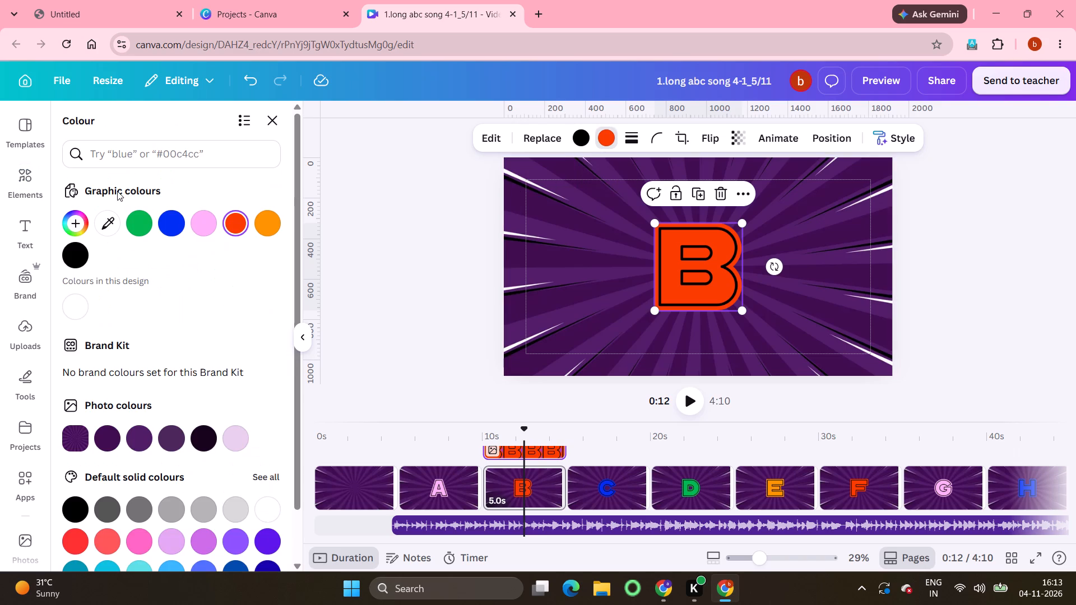
{"action": "left_click", "coordinate": [203, 226]}
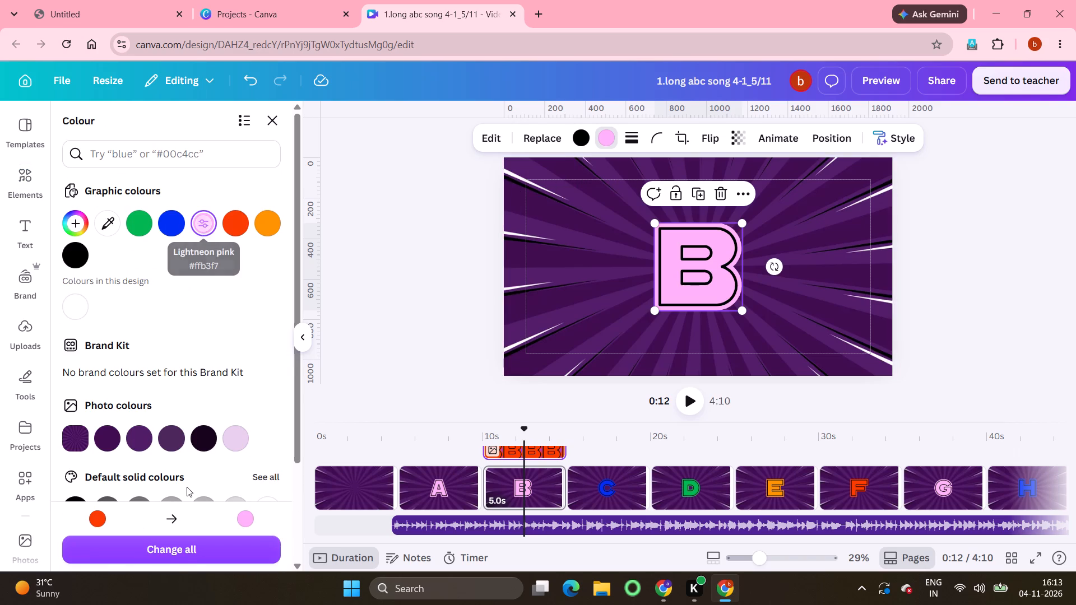
{"action": "left_click", "coordinate": [175, 543]}
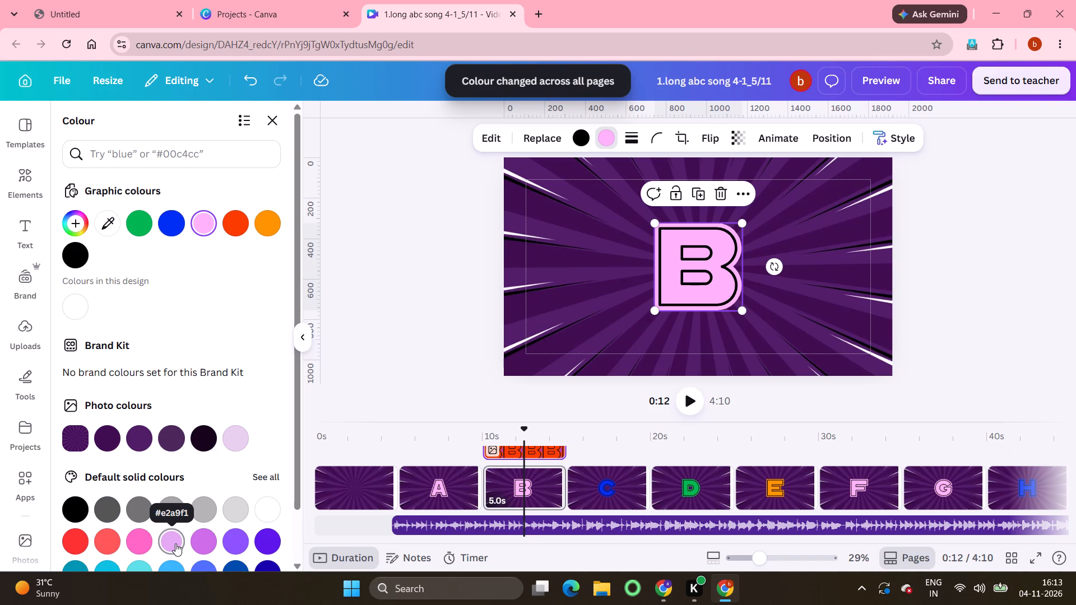
{"action": "left_click", "coordinate": [398, 357]}
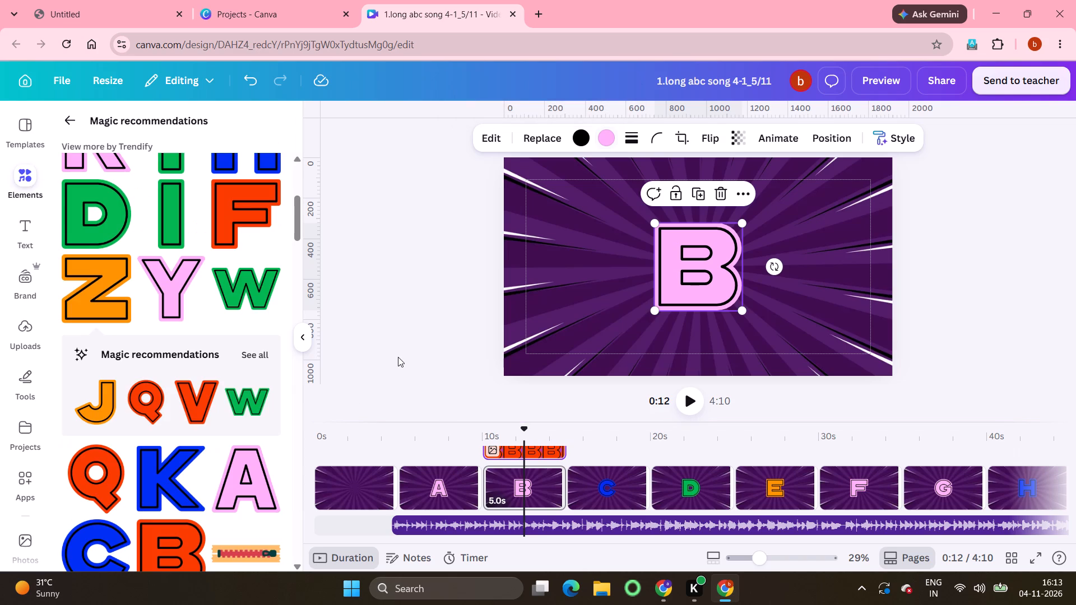
Change the blue fill of the letter C on the fourth page to light neon pink #ffb3f7.
{"action": "left_click", "coordinate": [620, 481]}
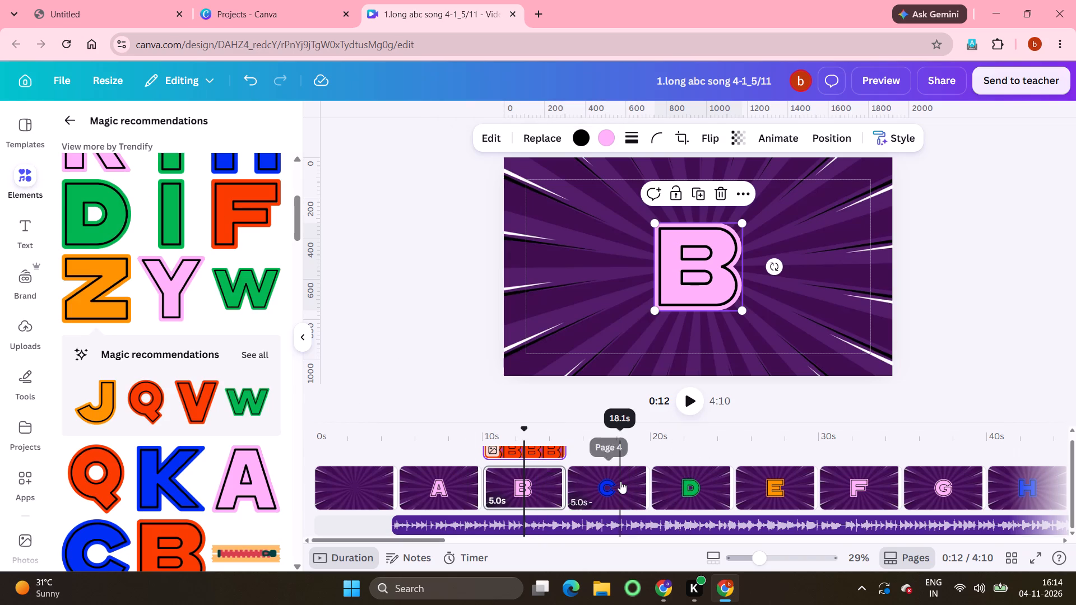
{"action": "left_click", "coordinate": [705, 314]}
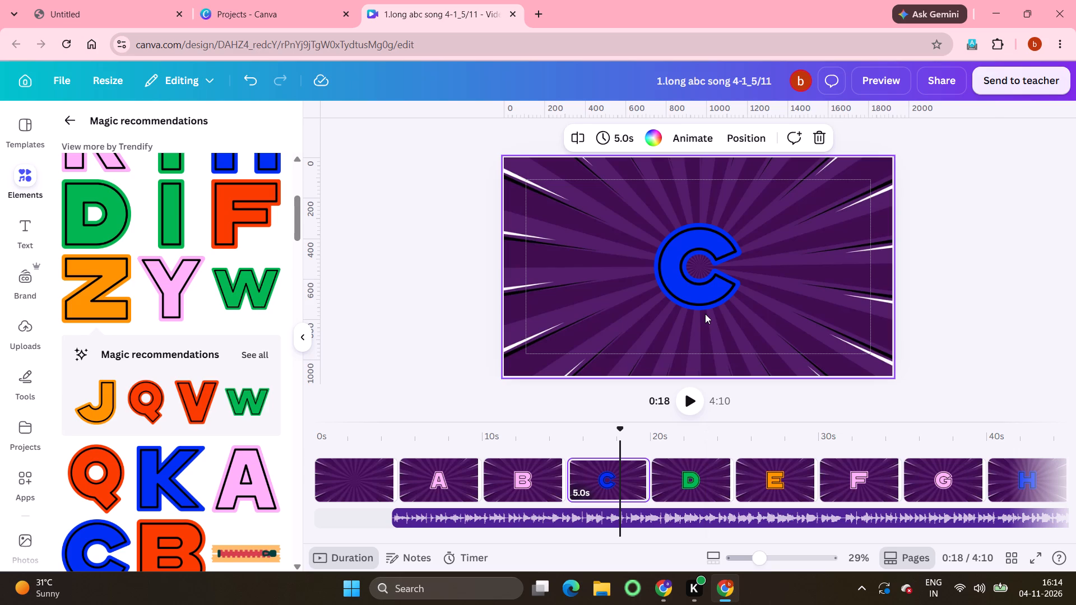
{"action": "left_click", "coordinate": [694, 238]}
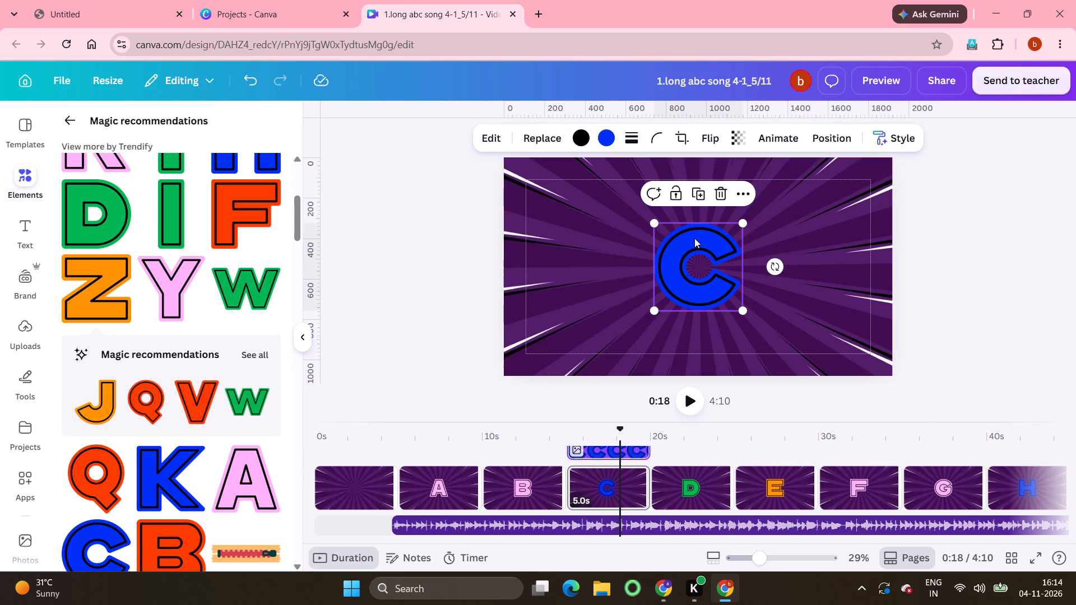
{"action": "left_click", "coordinate": [606, 136]}
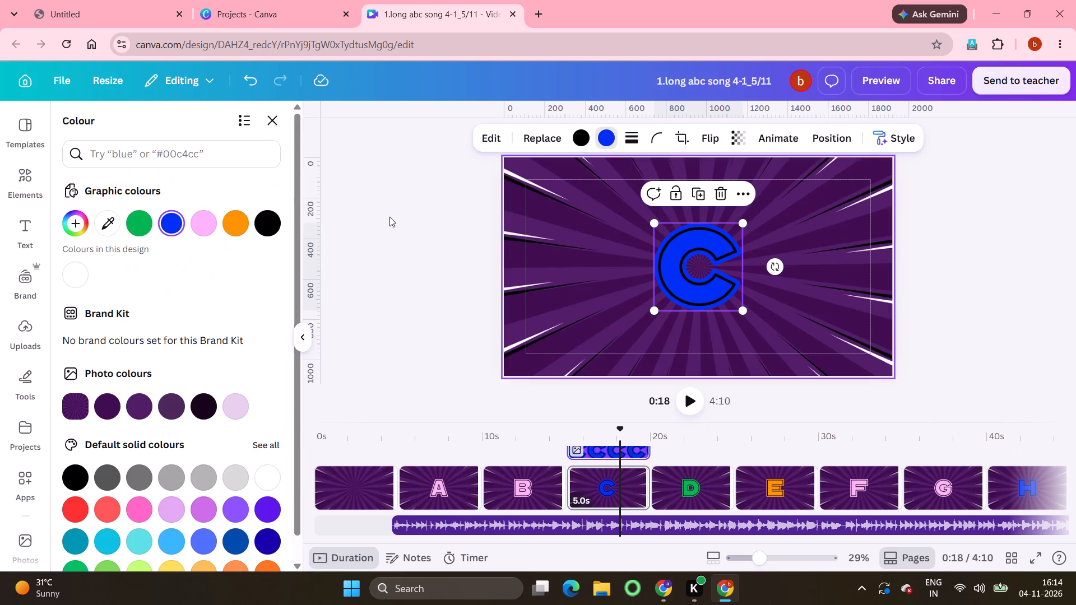
{"action": "left_click", "coordinate": [200, 224]}
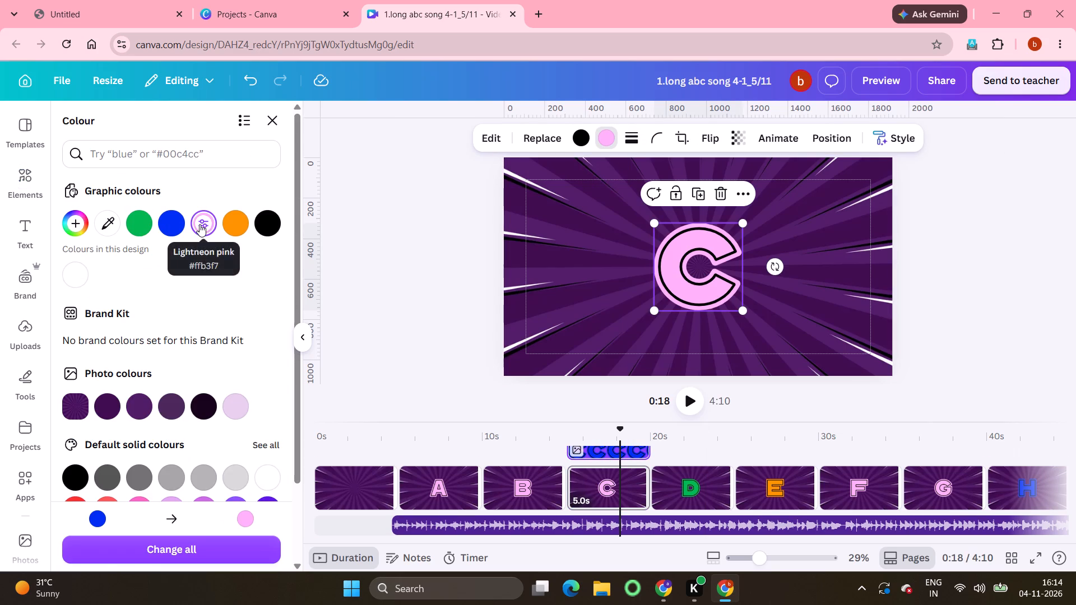
Recolour the green fill of the letter D on the fifth page to light neon pink #ffb3f7 and apply the change to all pages.
{"action": "left_click", "coordinate": [695, 483]}
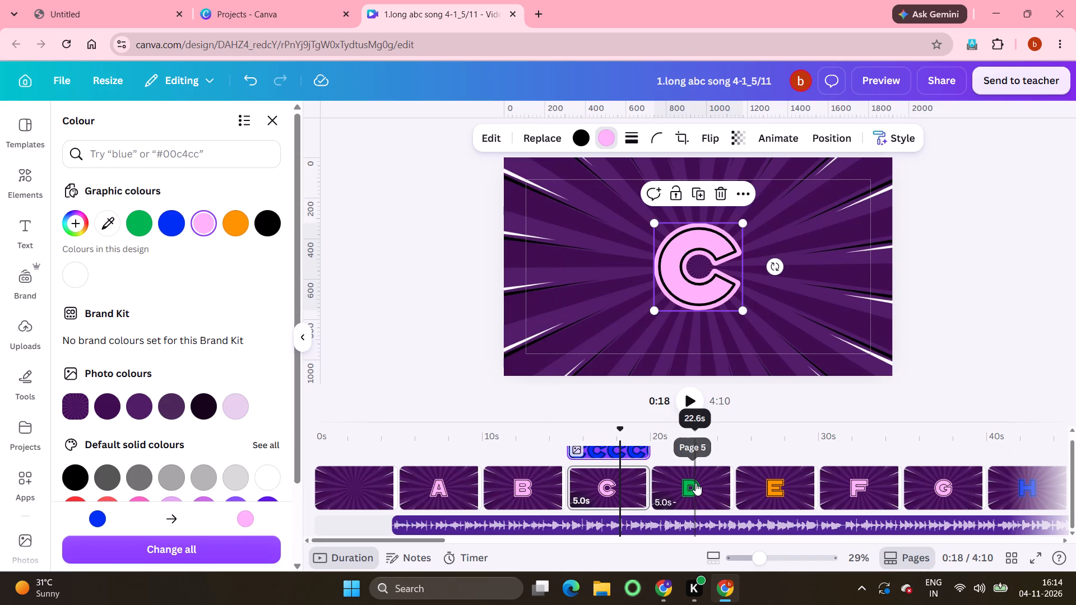
{"action": "double_click", "coordinate": [697, 276]}
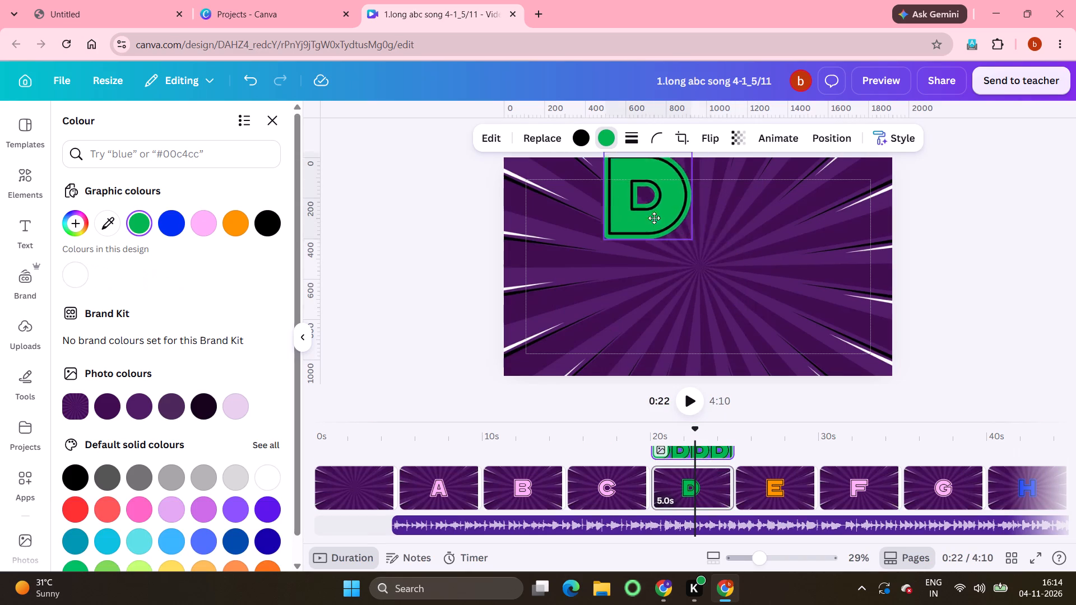
{"action": "left_click", "coordinate": [604, 138]}
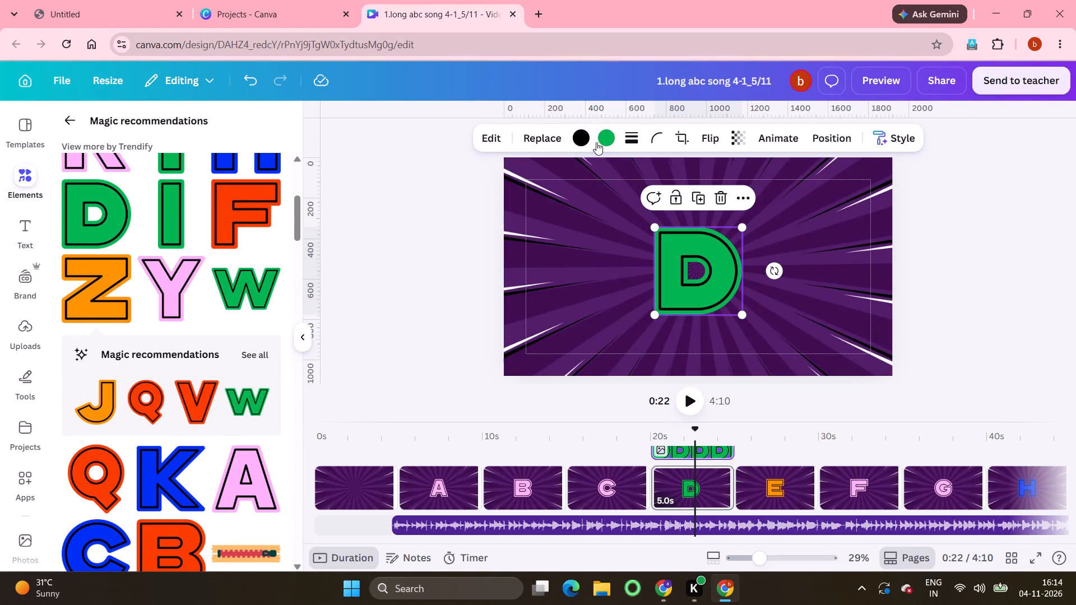
{"action": "left_click", "coordinate": [603, 139]}
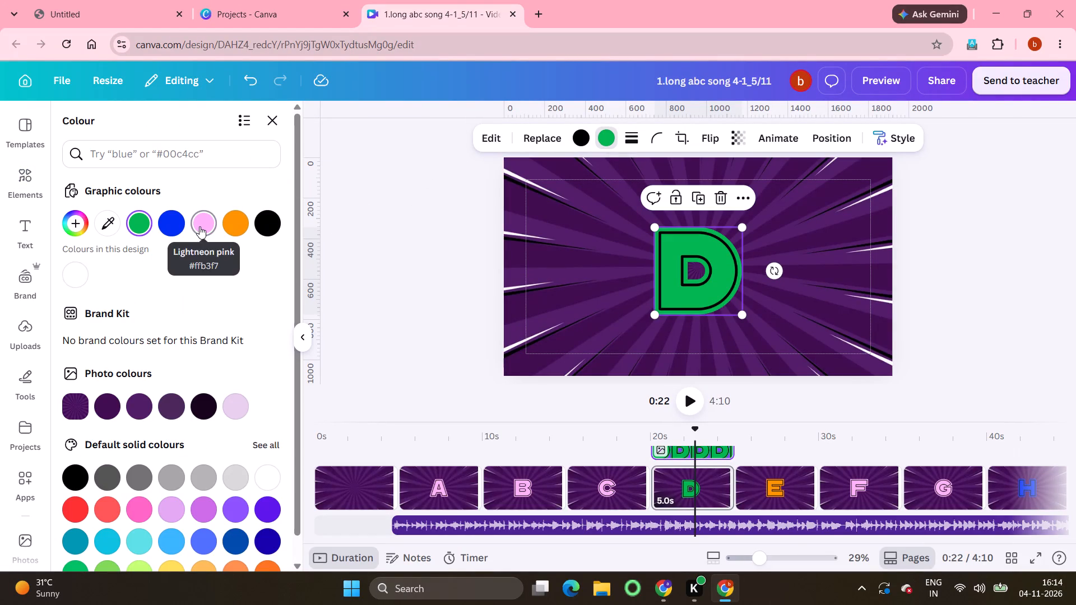
{"action": "left_click", "coordinate": [200, 226]}
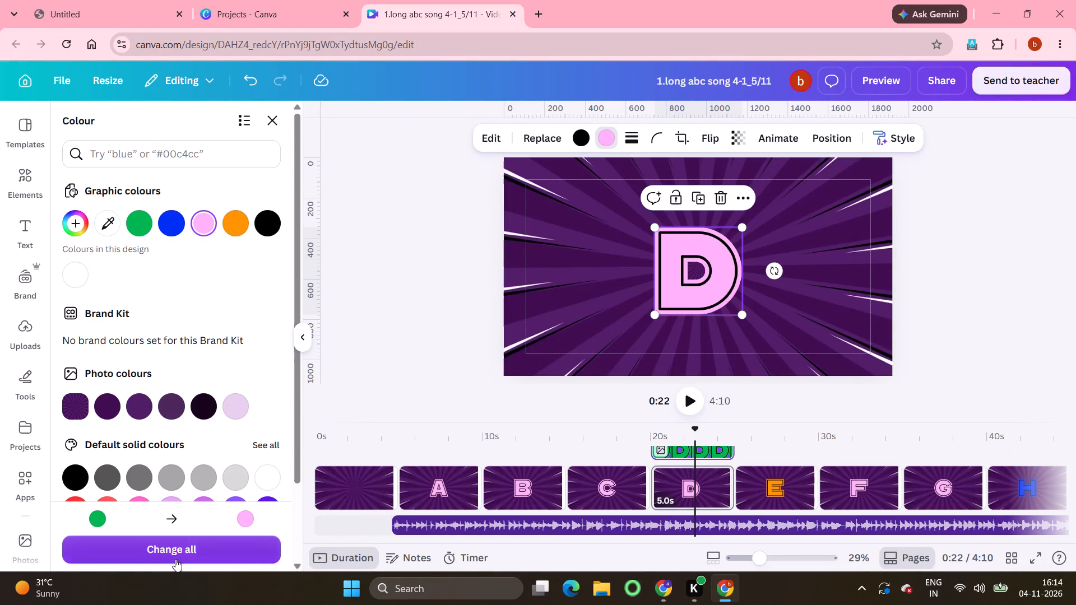
{"action": "left_click", "coordinate": [175, 558]}
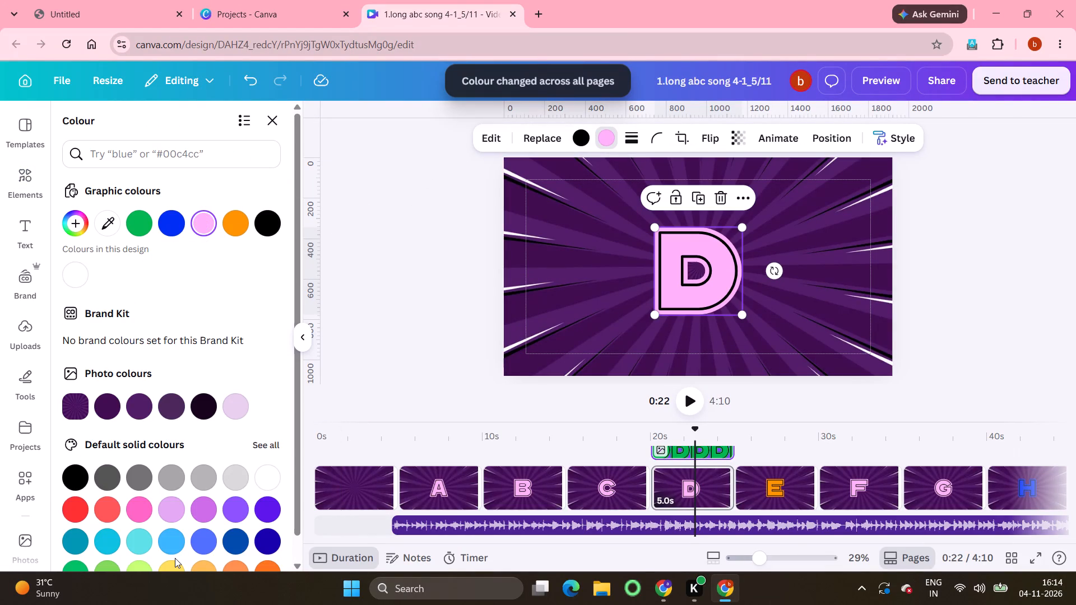
Recolour the orange fill of the letter E on the sixth page to the same light pink and apply the change to all pages.
{"action": "scroll", "coordinate": [630, 478], "scroll_direction": "left", "scroll_amount": 6}
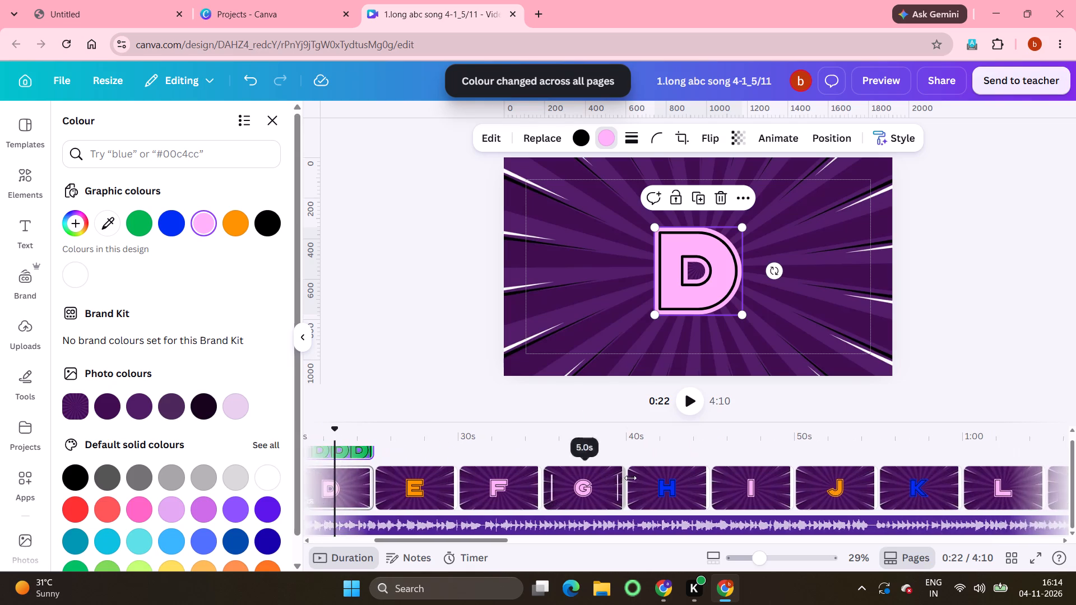
{"action": "scroll", "coordinate": [522, 508], "scroll_direction": "right", "scroll_amount": 1}
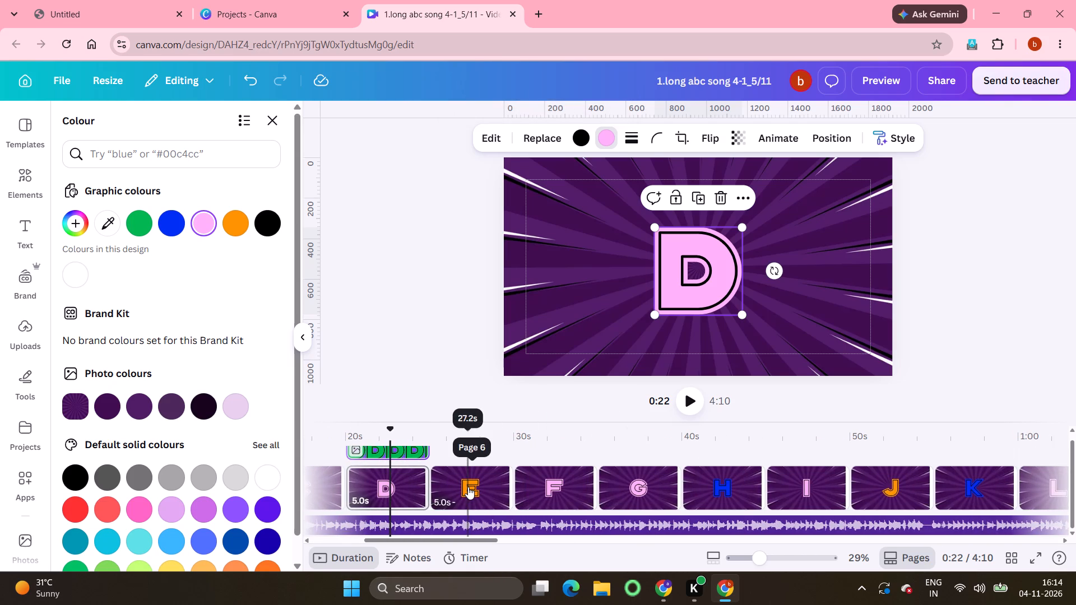
{"action": "left_click", "coordinate": [468, 487]}
{"action": "left_click", "coordinate": [697, 246]}
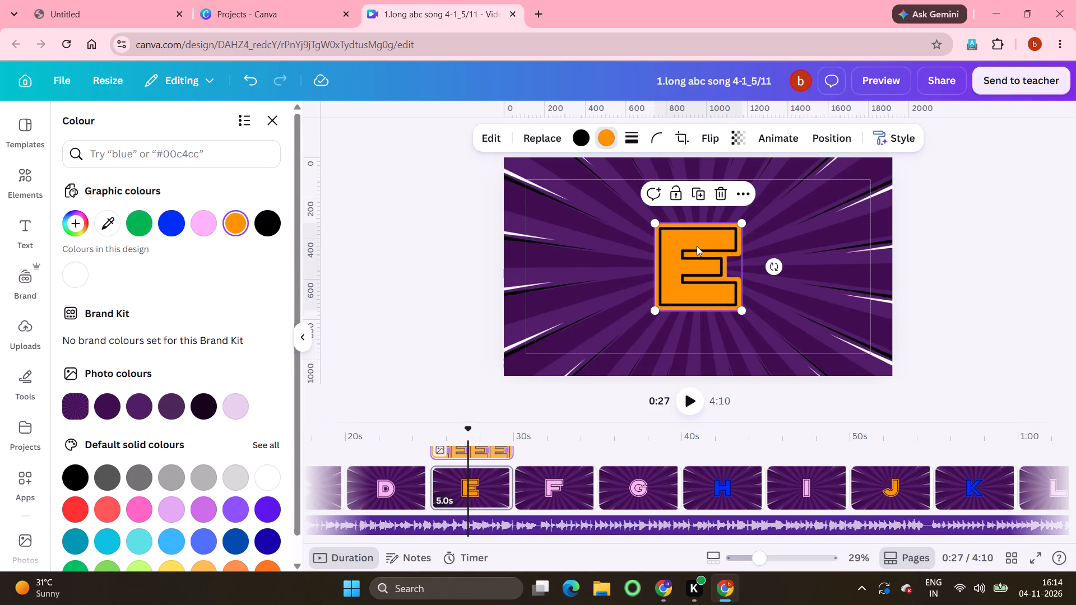
{"action": "left_click", "coordinate": [604, 137]}
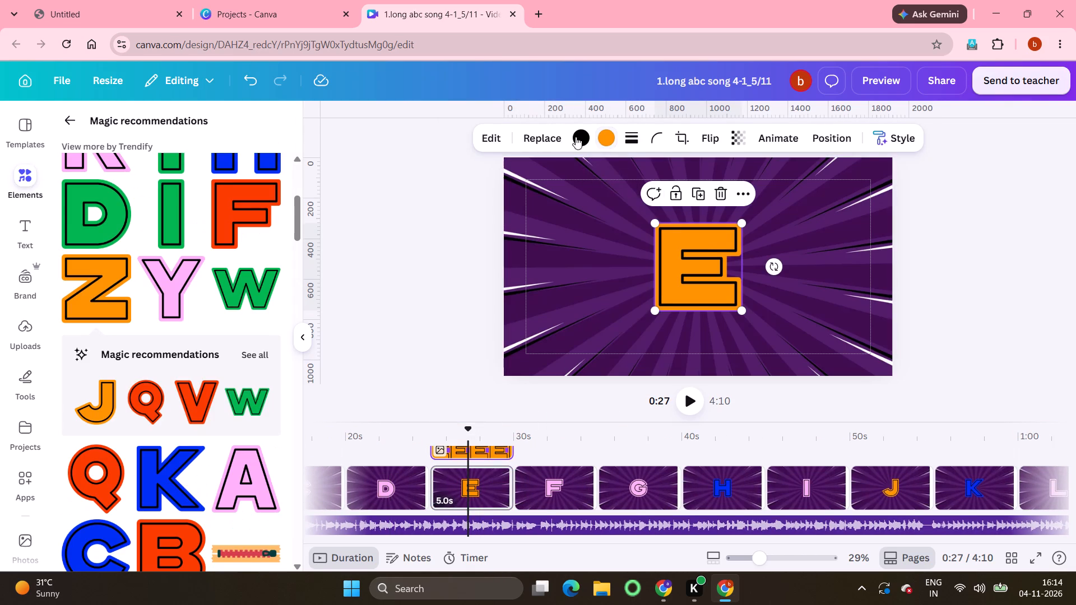
{"action": "left_click", "coordinate": [604, 137]}
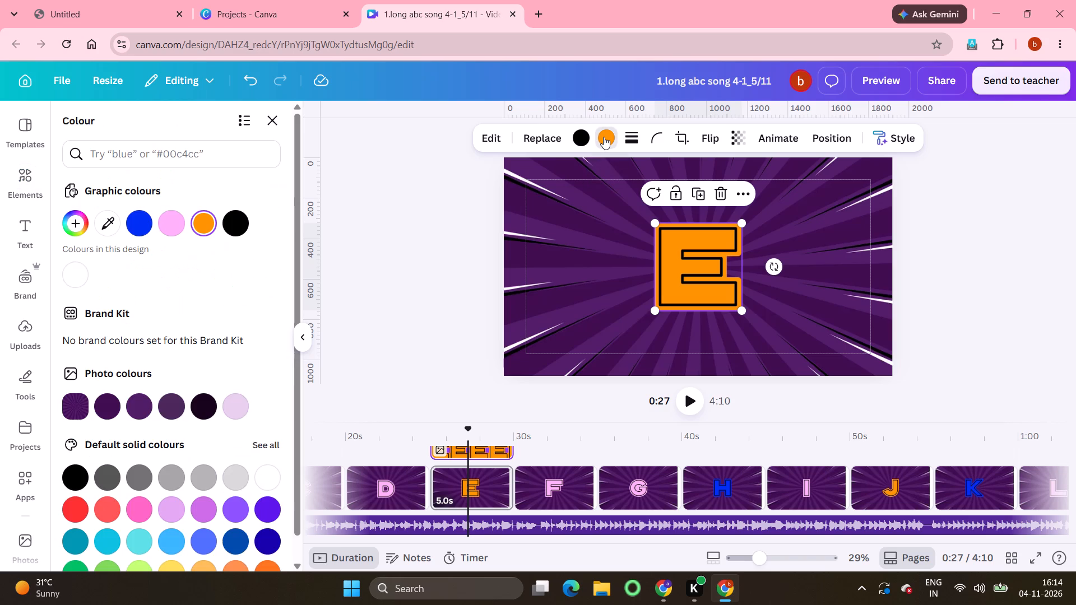
{"action": "left_click", "coordinate": [165, 211]}
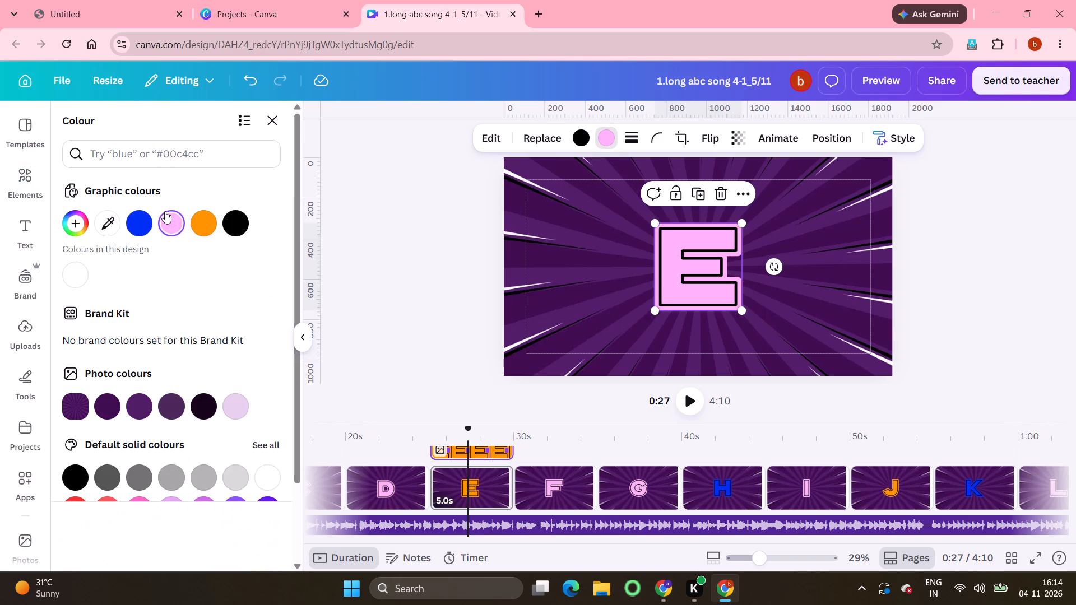
{"action": "left_click", "coordinate": [178, 556]}
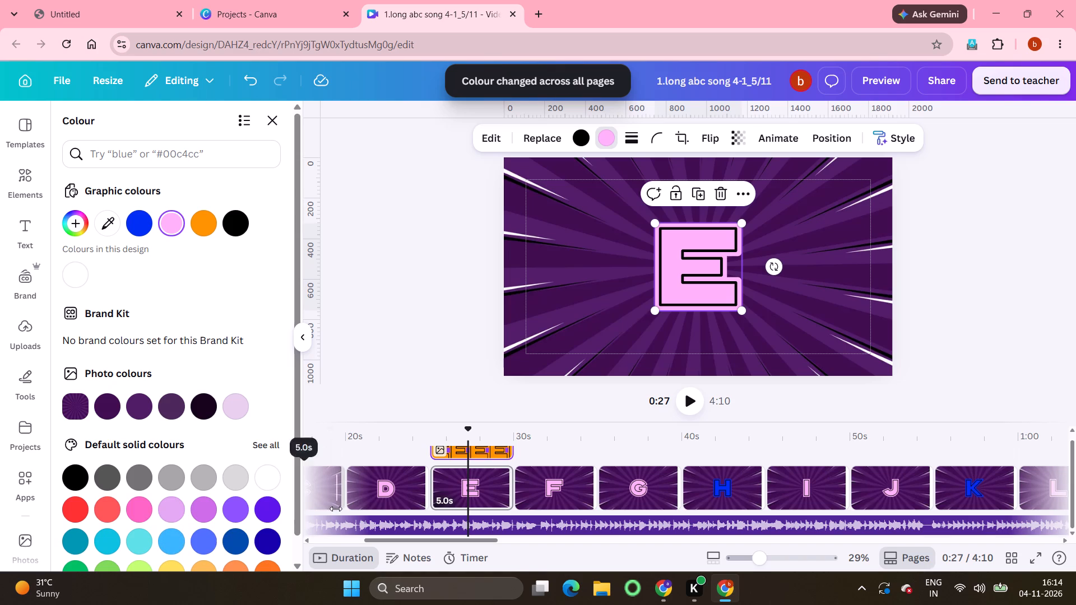
Recolour the blue fill of the letter H to light neon pink #ffb3f7 and apply the change to all pages.
{"action": "scroll", "coordinate": [387, 499], "scroll_direction": "right", "scroll_amount": 5}
{"action": "scroll", "coordinate": [387, 499], "scroll_direction": "left", "scroll_amount": 5}
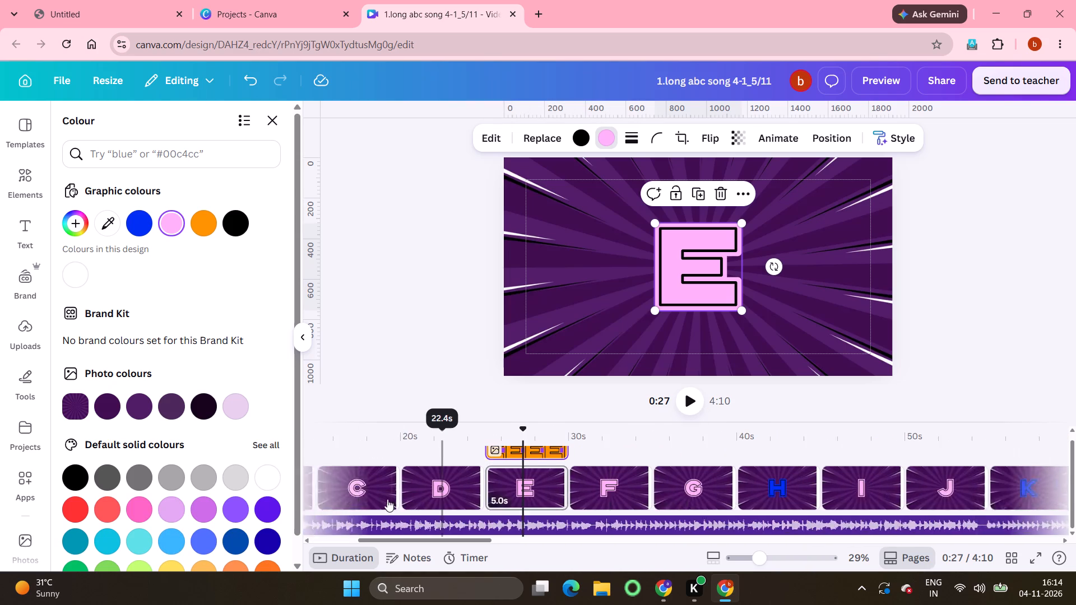
{"action": "scroll", "coordinate": [387, 499], "scroll_direction": "left", "scroll_amount": 4}
{"action": "scroll", "coordinate": [387, 499], "scroll_direction": "right", "scroll_amount": 3}
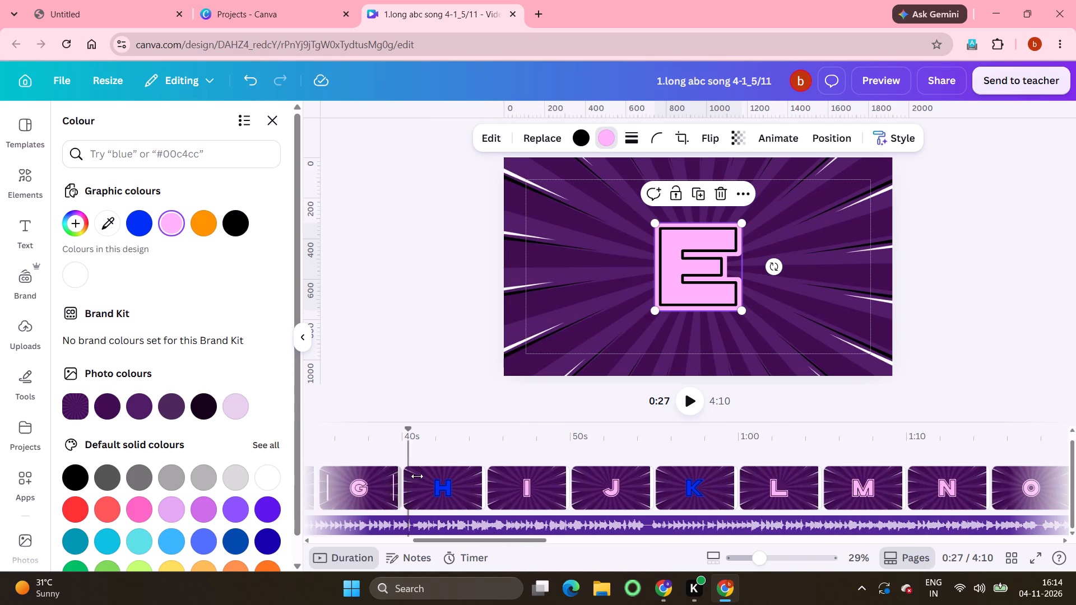
{"action": "left_click", "coordinate": [446, 485]}
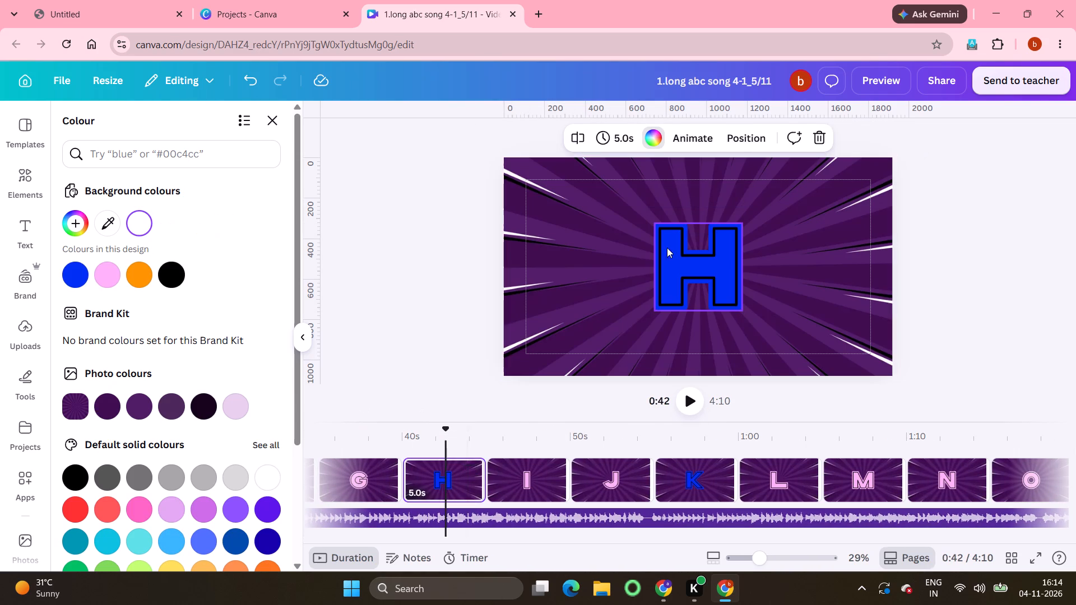
{"action": "left_click", "coordinate": [679, 276]}
{"action": "left_click", "coordinate": [606, 139]}
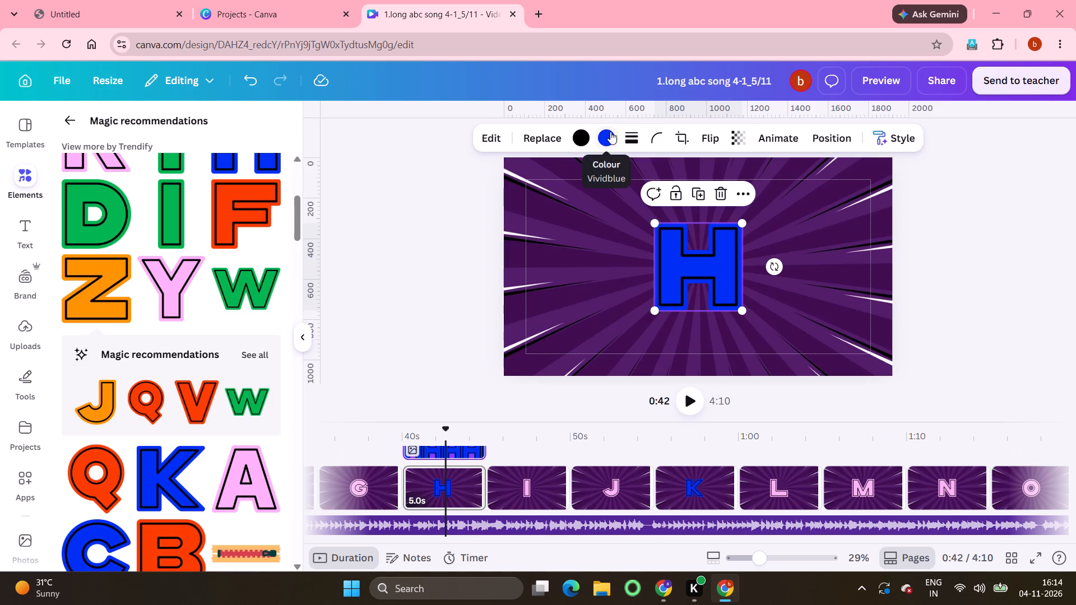
{"action": "left_click", "coordinate": [609, 136]}
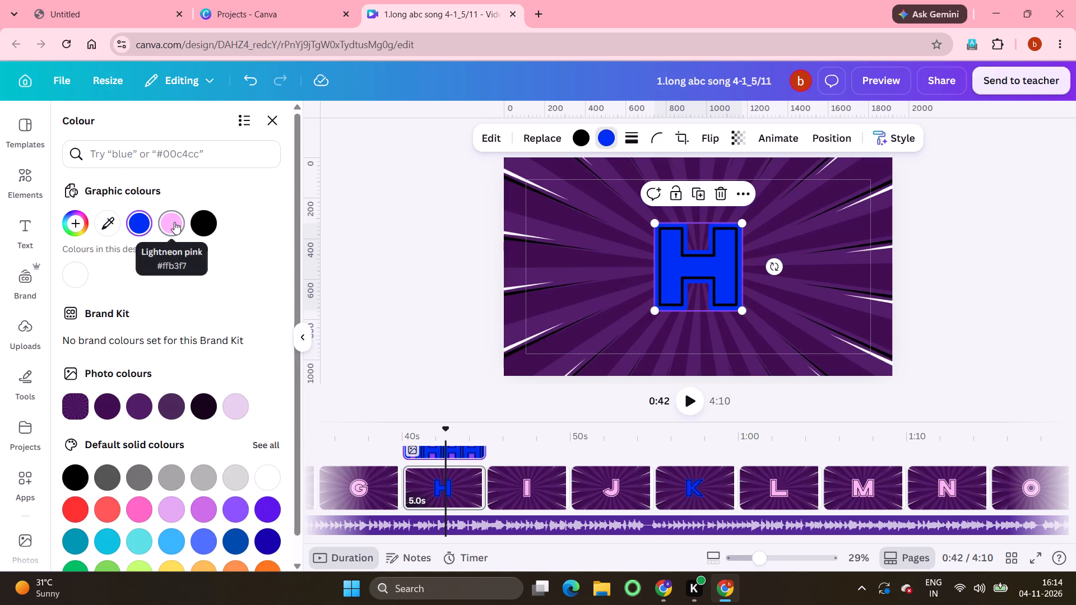
{"action": "left_click", "coordinate": [174, 222]}
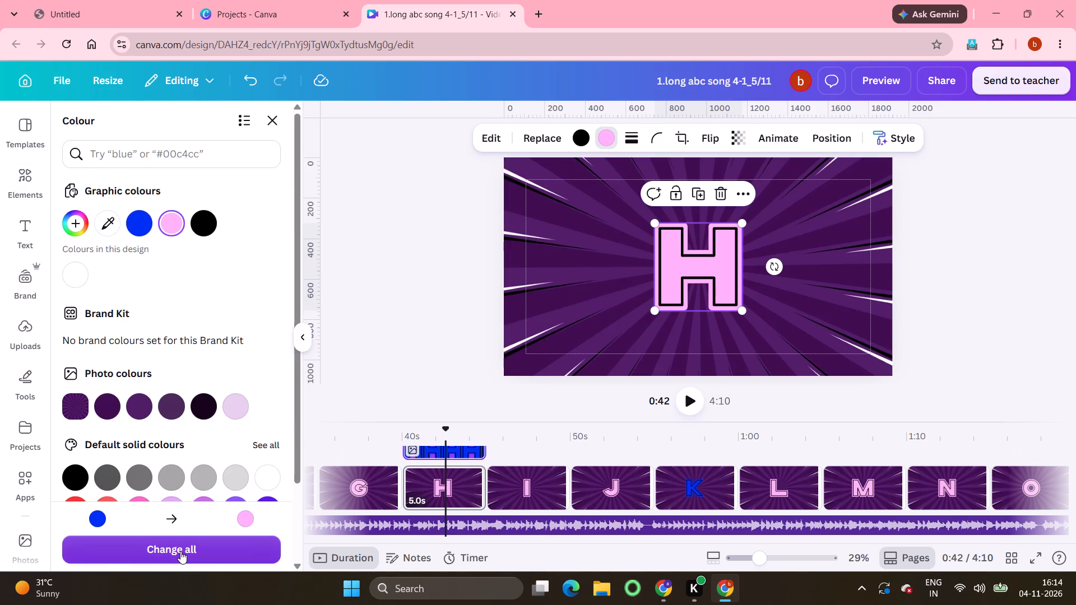
{"action": "left_click", "coordinate": [180, 551]}
Check the letter colours on the remaining pages through to the letter Z, then deselect the letter H.
{"action": "scroll", "coordinate": [759, 497], "scroll_direction": "left", "scroll_amount": 2}
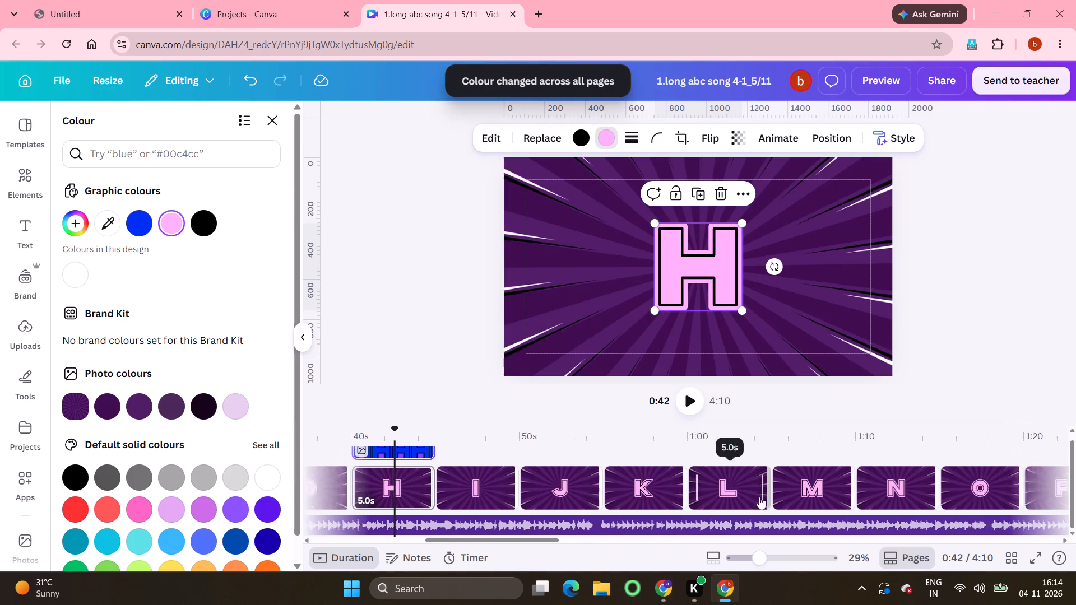
{"action": "scroll", "coordinate": [759, 497], "scroll_direction": "left", "scroll_amount": 8}
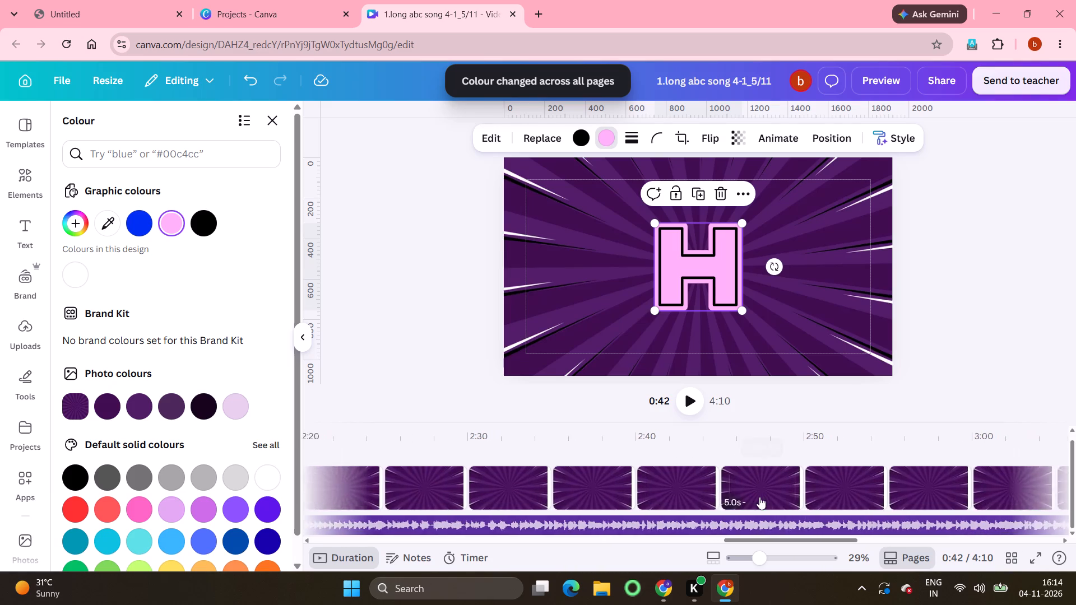
{"action": "scroll", "coordinate": [759, 497], "scroll_direction": "right", "scroll_amount": 6}
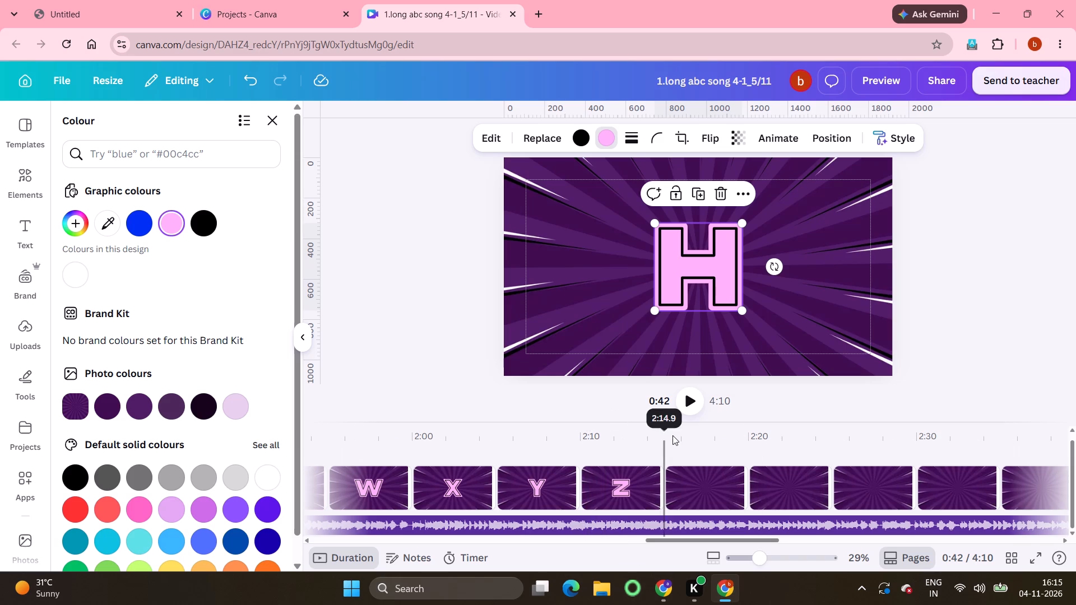
{"action": "left_click", "coordinate": [708, 283]}
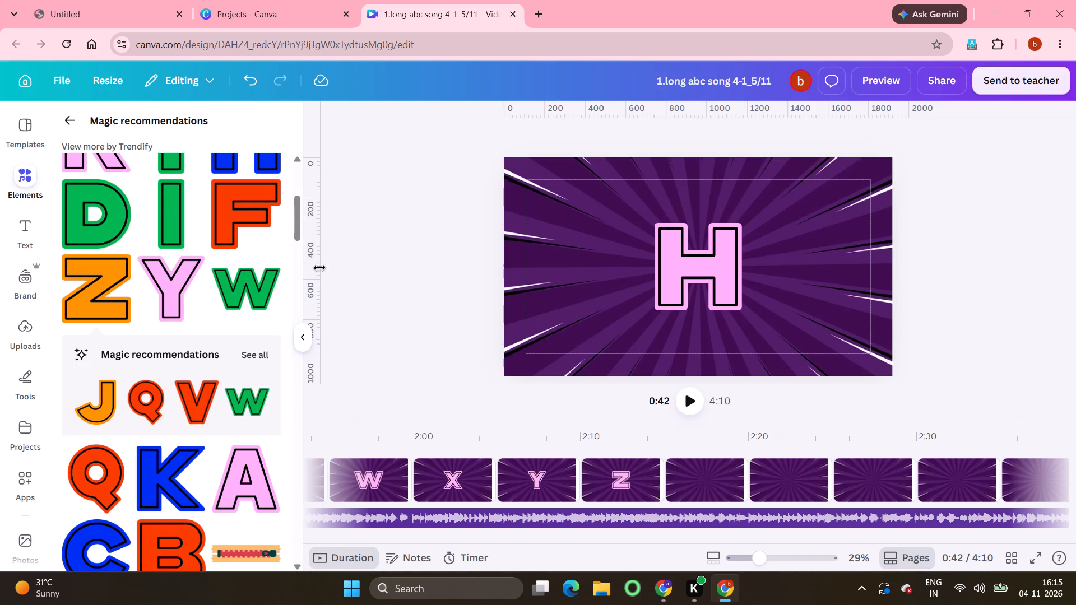
Add two vertical guides aligned with the left and right edges of the letter H, at about 744 and 1176.
{"action": "left_click_drag", "start_coordinate": [319, 268], "coordinate": [650, 297]}
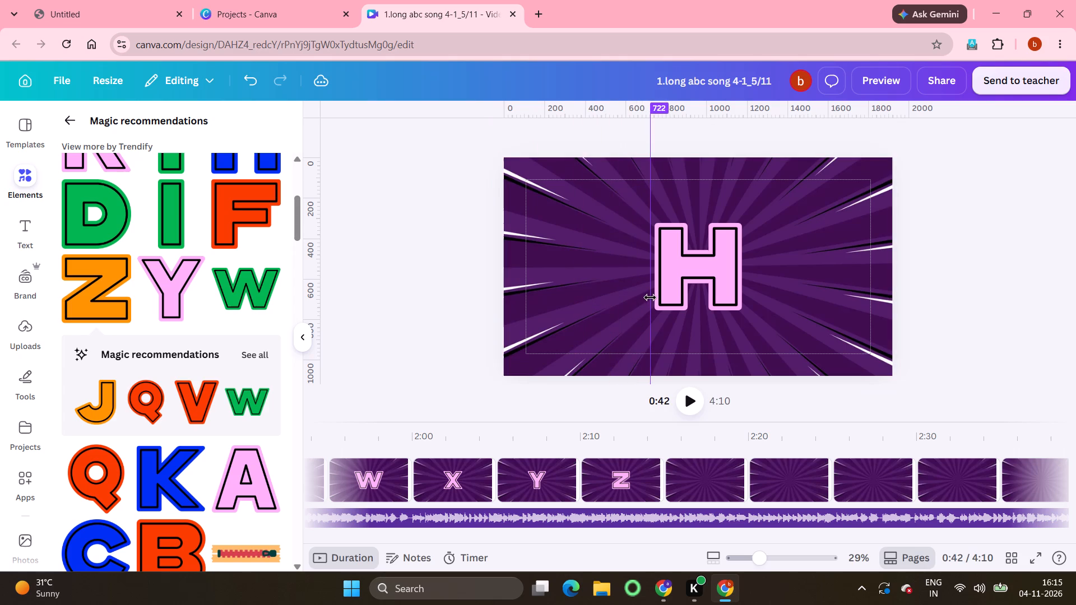
{"action": "left_click_drag", "start_coordinate": [650, 297], "coordinate": [651, 298]}
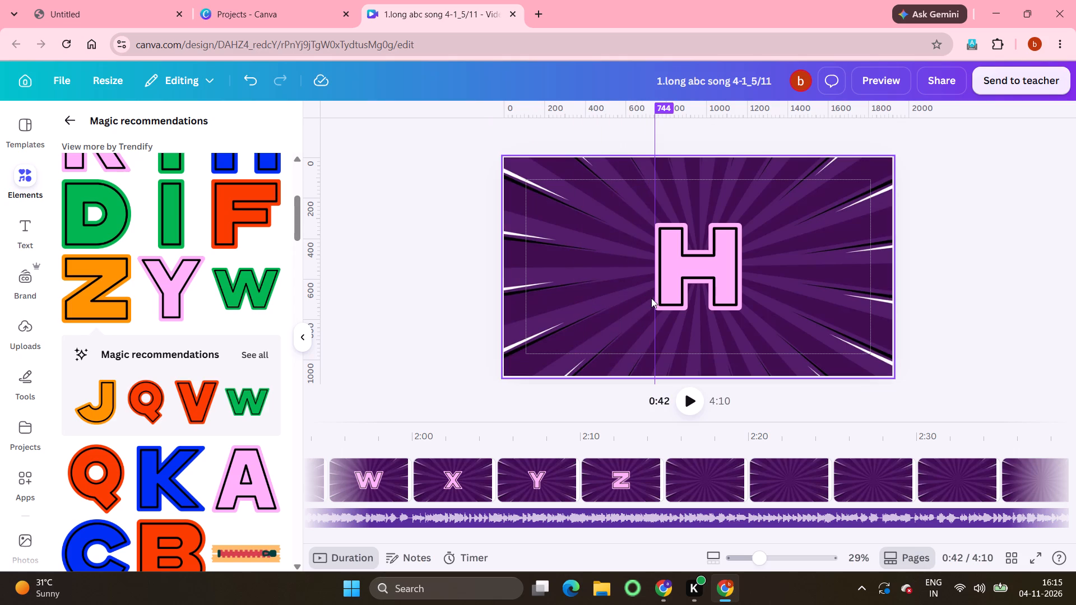
{"action": "left_click", "coordinate": [669, 290]}
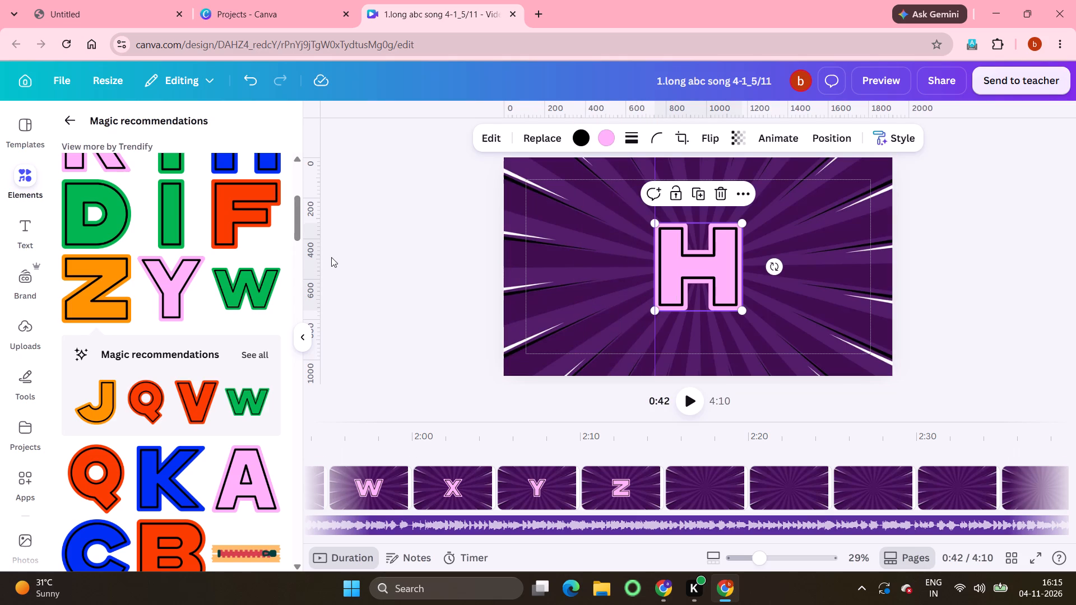
{"action": "left_click_drag", "start_coordinate": [317, 265], "coordinate": [714, 248]}
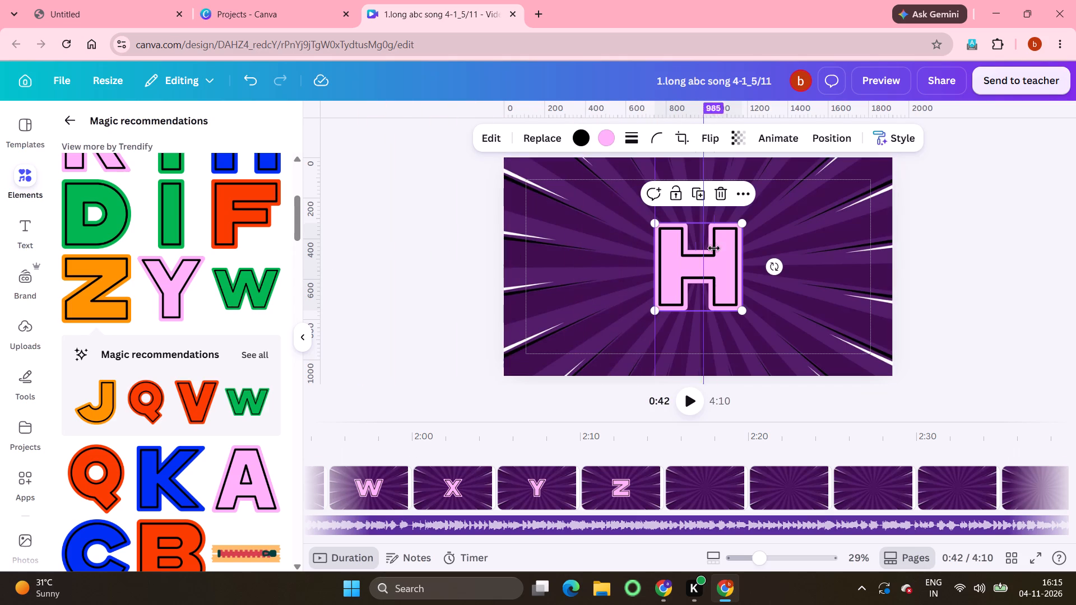
{"action": "left_click_drag", "start_coordinate": [714, 248], "coordinate": [743, 253]}
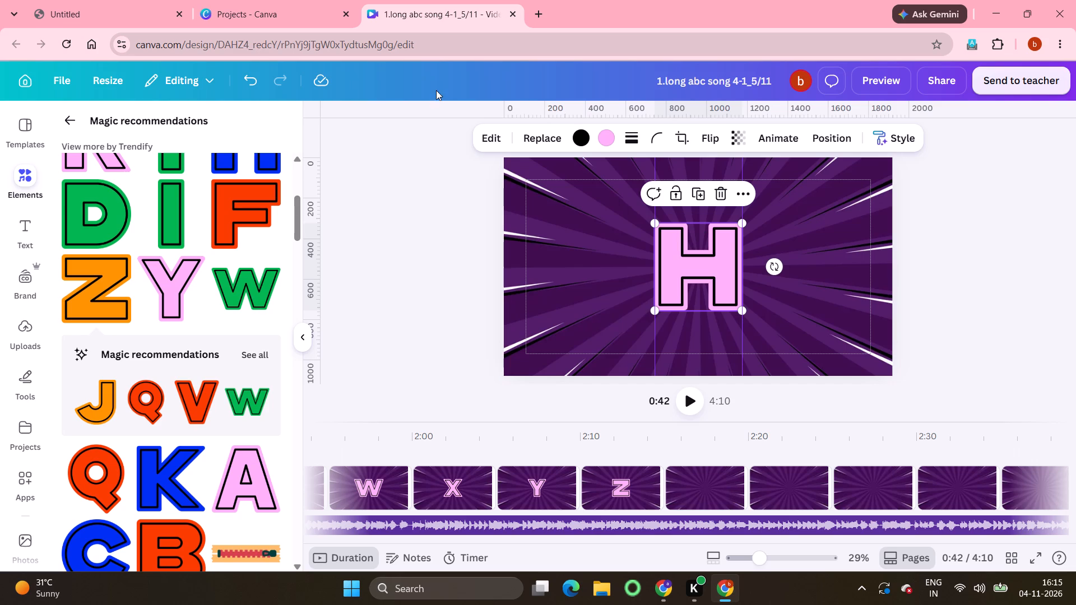
Add two horizontal guides, one along the bottom edge of the H and one above it at about 226.
{"action": "left_click_drag", "start_coordinate": [426, 103], "coordinate": [416, 246]}
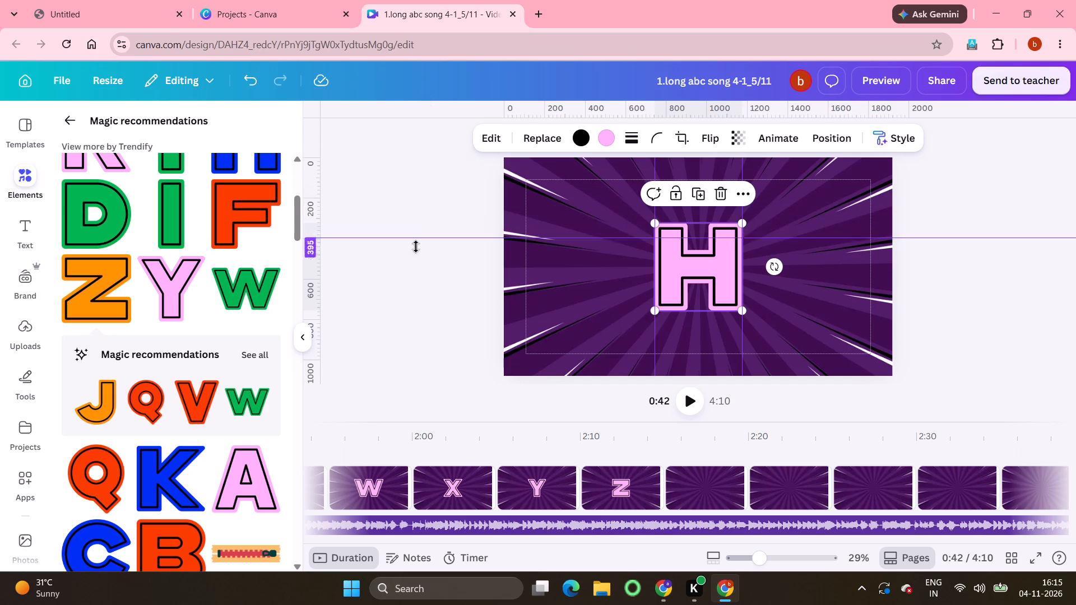
{"action": "left_click_drag", "start_coordinate": [416, 246], "coordinate": [404, 306]}
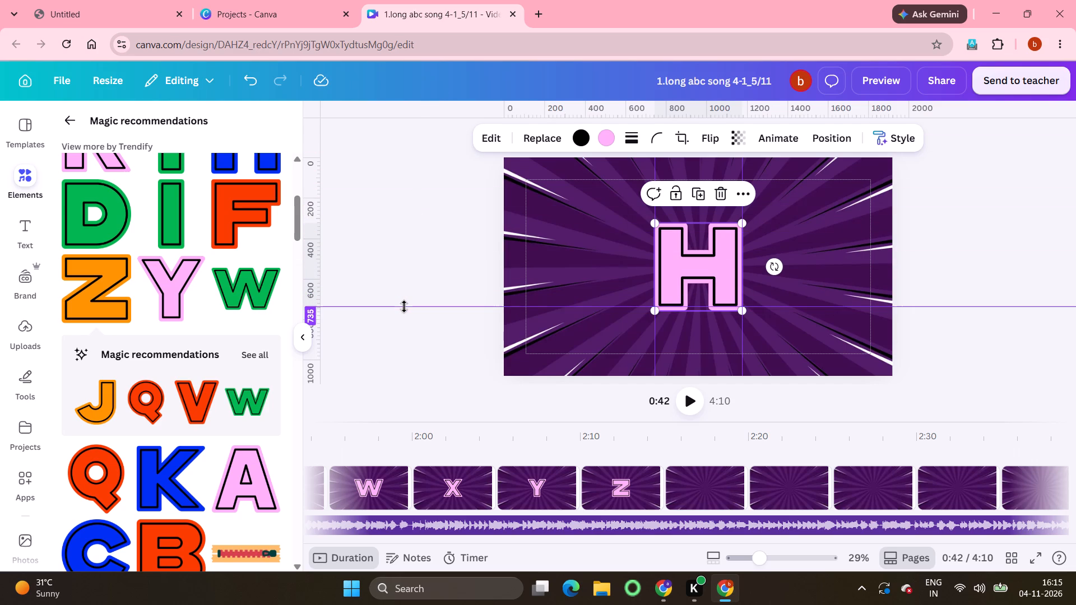
{"action": "left_click", "coordinate": [404, 306]}
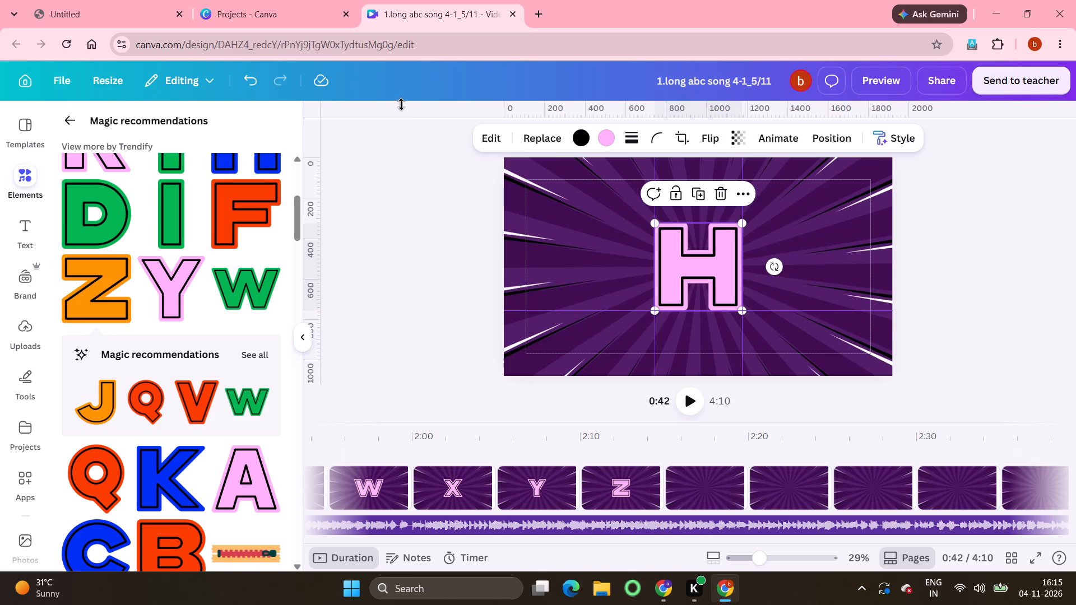
{"action": "left_click_drag", "start_coordinate": [401, 104], "coordinate": [400, 215]}
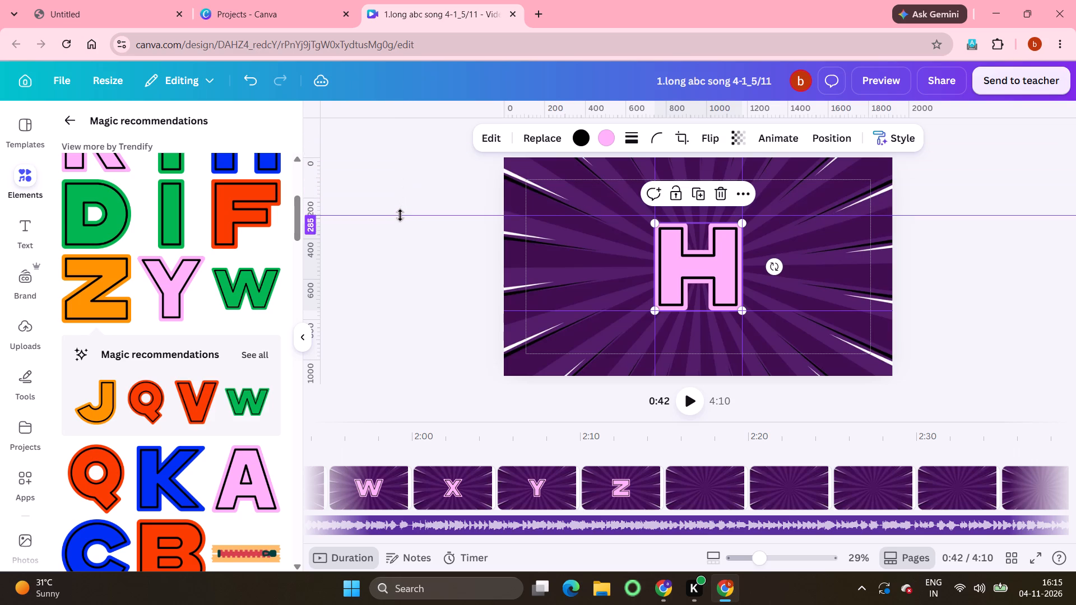
{"action": "left_click_drag", "start_coordinate": [400, 215], "coordinate": [401, 203]}
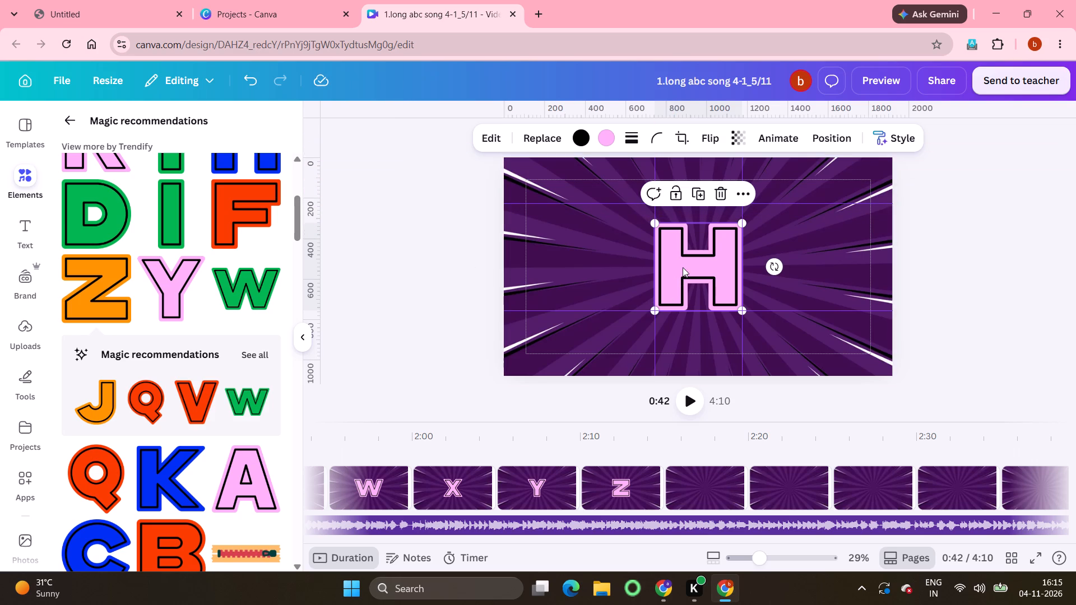
Move the letter H up to the upper guide and realign the lower guide with its bottom edge at about 658.
{"action": "left_click_drag", "start_coordinate": [683, 267], "coordinate": [685, 250]}
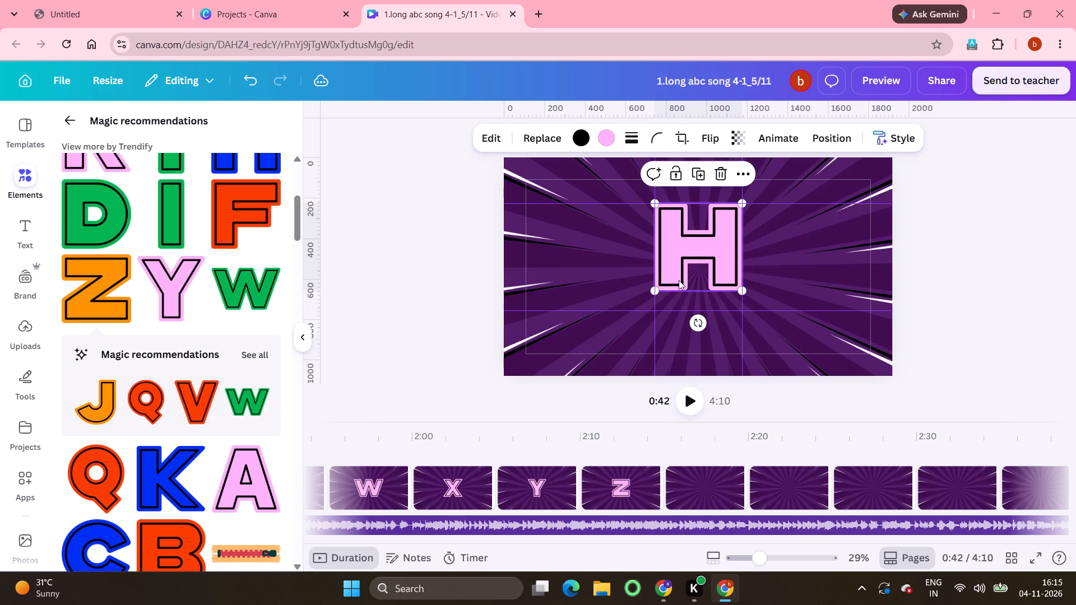
{"action": "left_click_drag", "start_coordinate": [673, 310], "coordinate": [669, 286]}
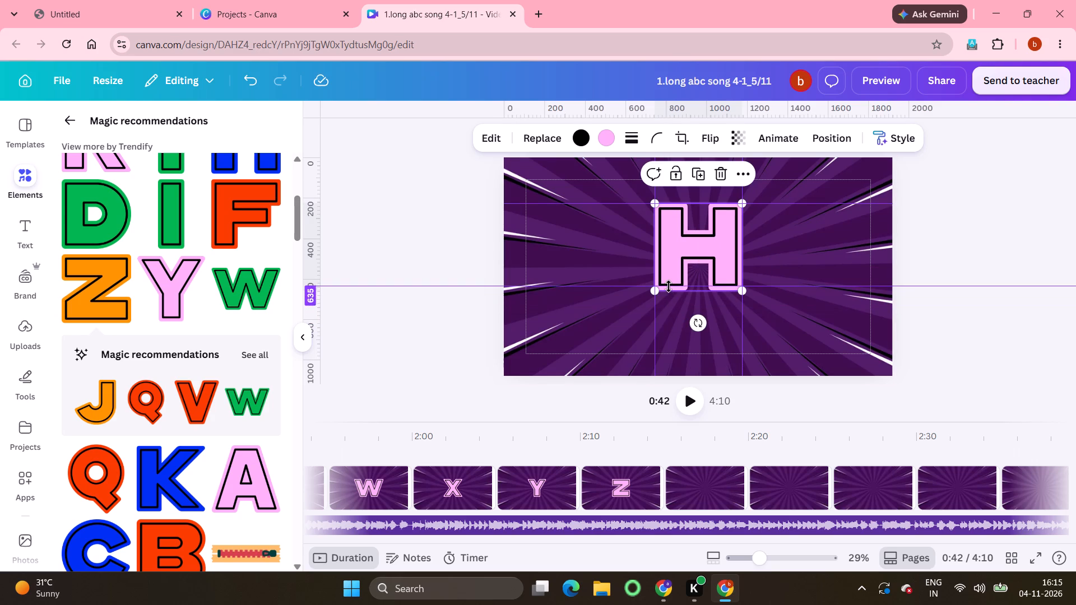
{"action": "left_click_drag", "start_coordinate": [669, 286], "coordinate": [667, 288]}
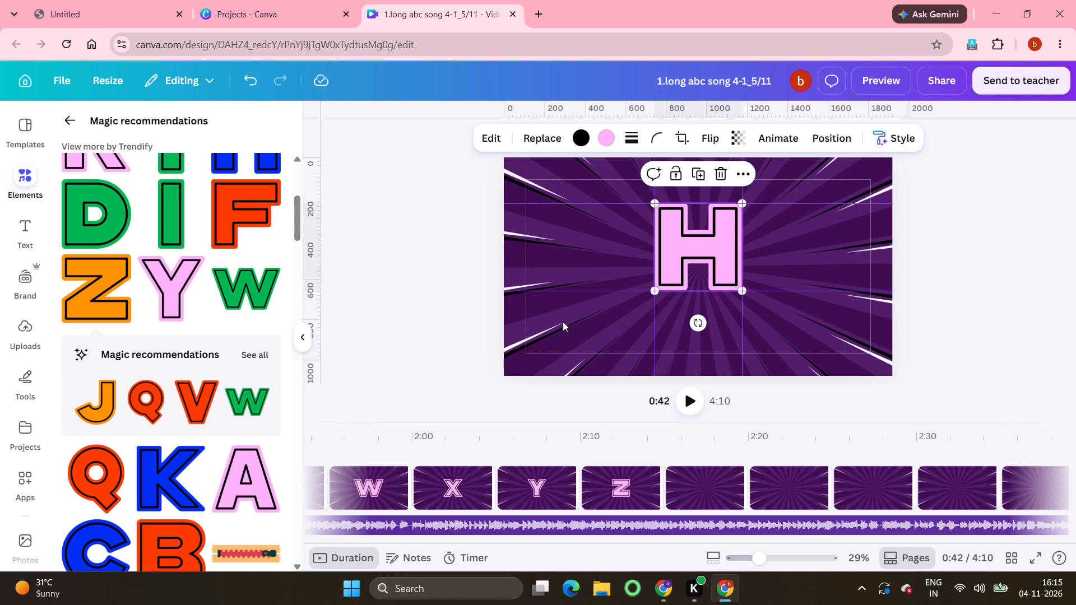
{"action": "left_click", "coordinate": [424, 350]}
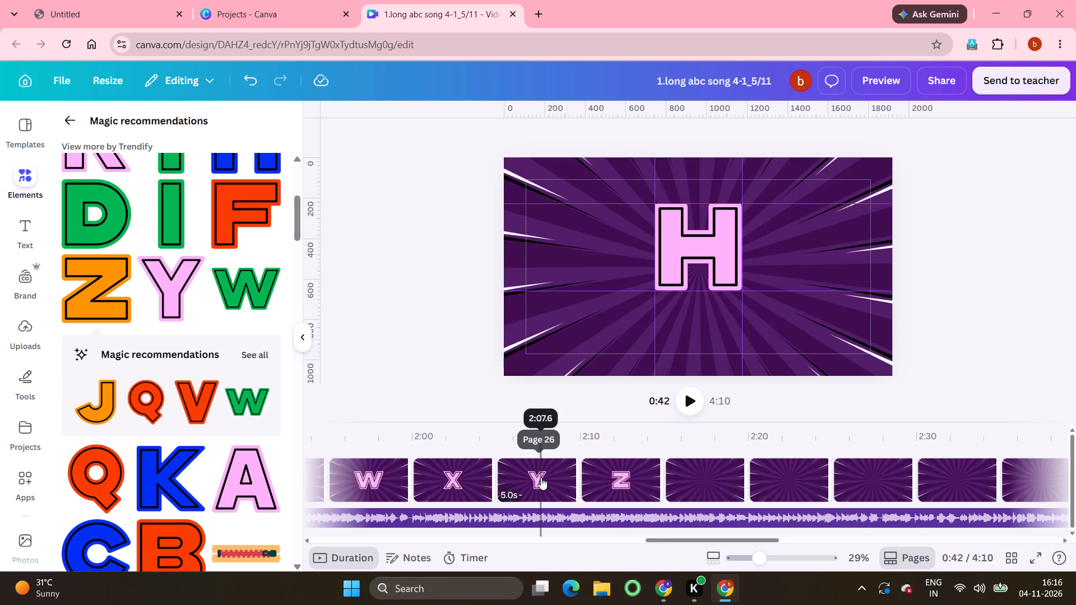
Move the letters Z, Y, X and W up on their pages so each fits between the two horizontal guides.
{"action": "left_click", "coordinate": [625, 490]}
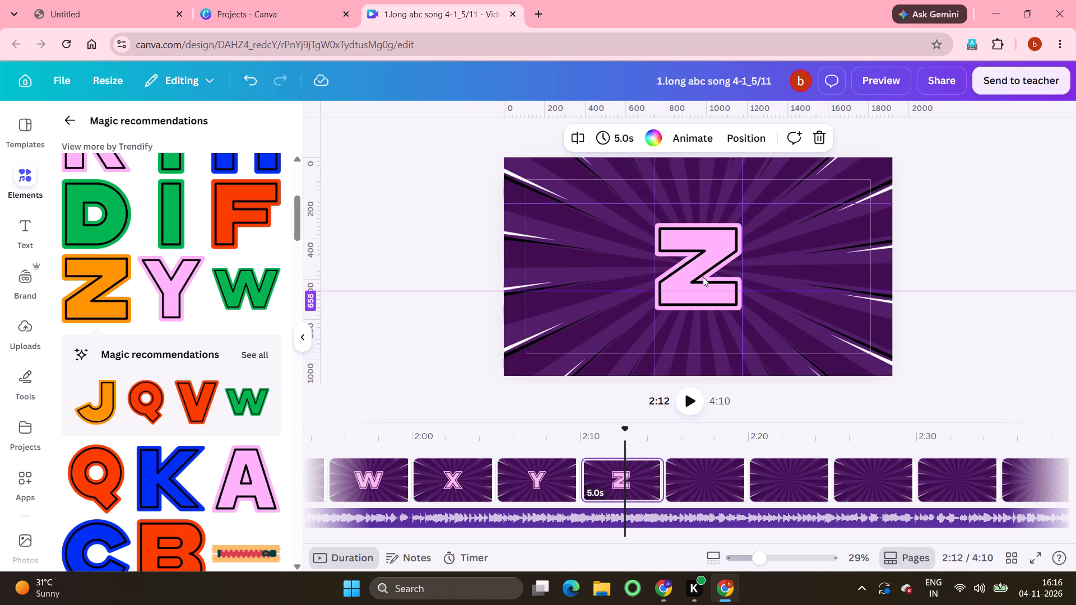
{"action": "left_click_drag", "start_coordinate": [704, 257], "coordinate": [705, 238]}
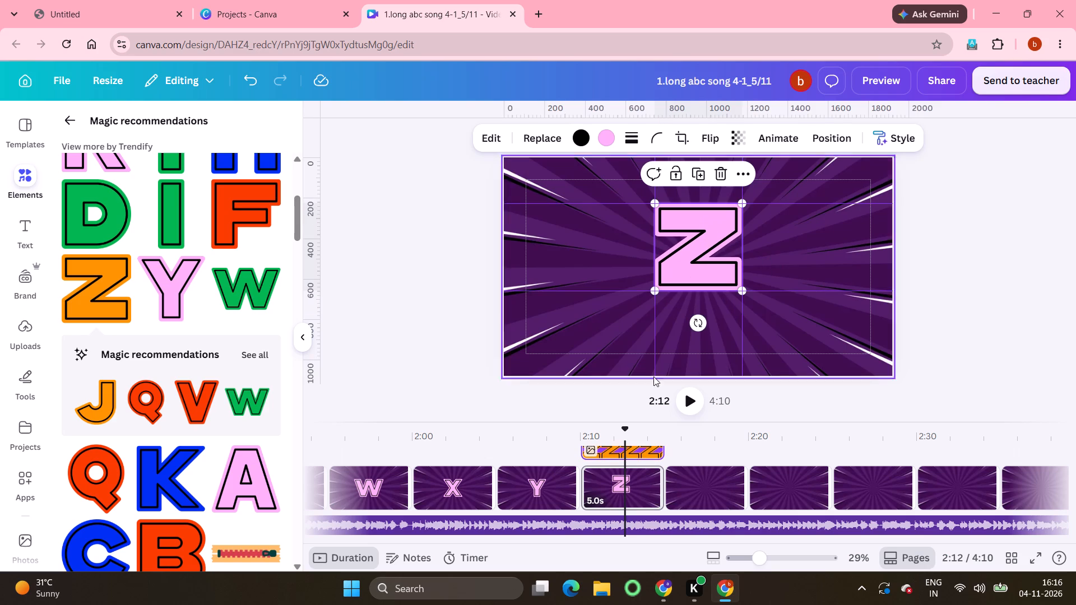
{"action": "left_click", "coordinate": [549, 496]}
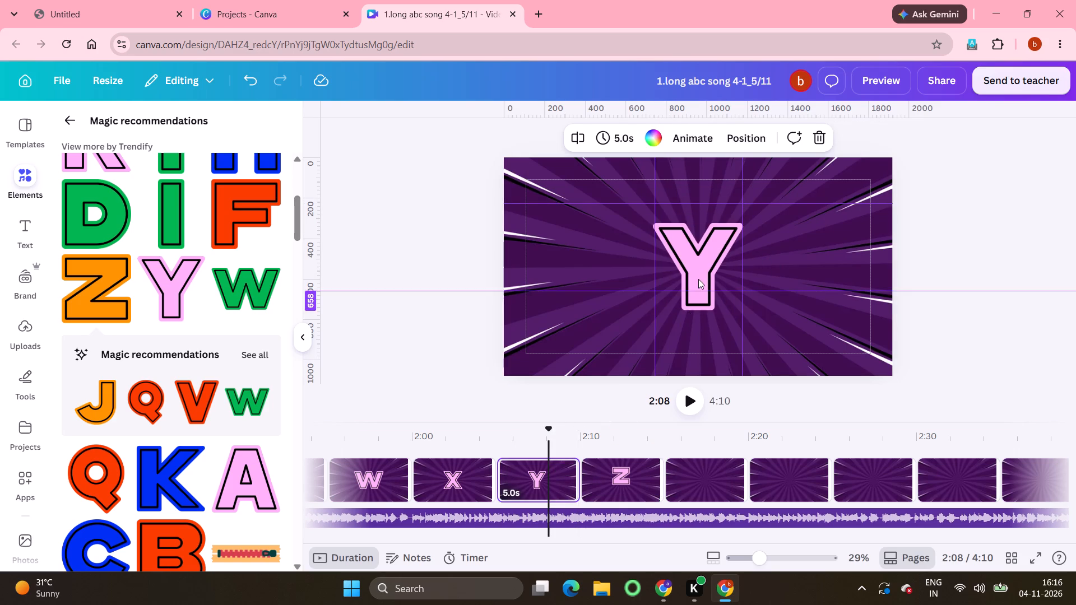
{"action": "left_click_drag", "start_coordinate": [699, 275], "coordinate": [698, 256]}
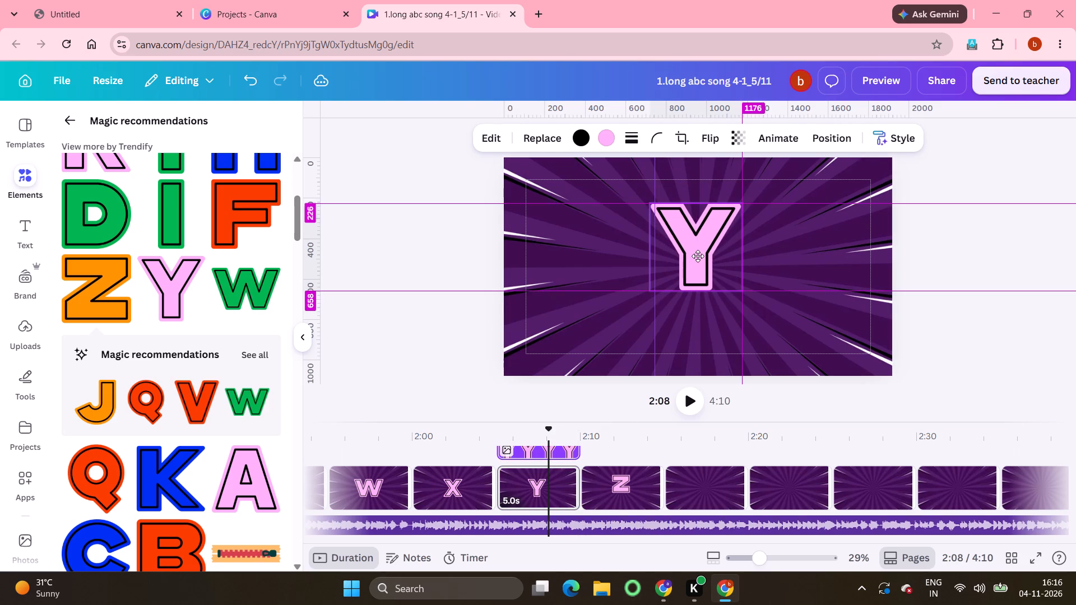
{"action": "left_click_drag", "start_coordinate": [698, 256], "coordinate": [699, 256]}
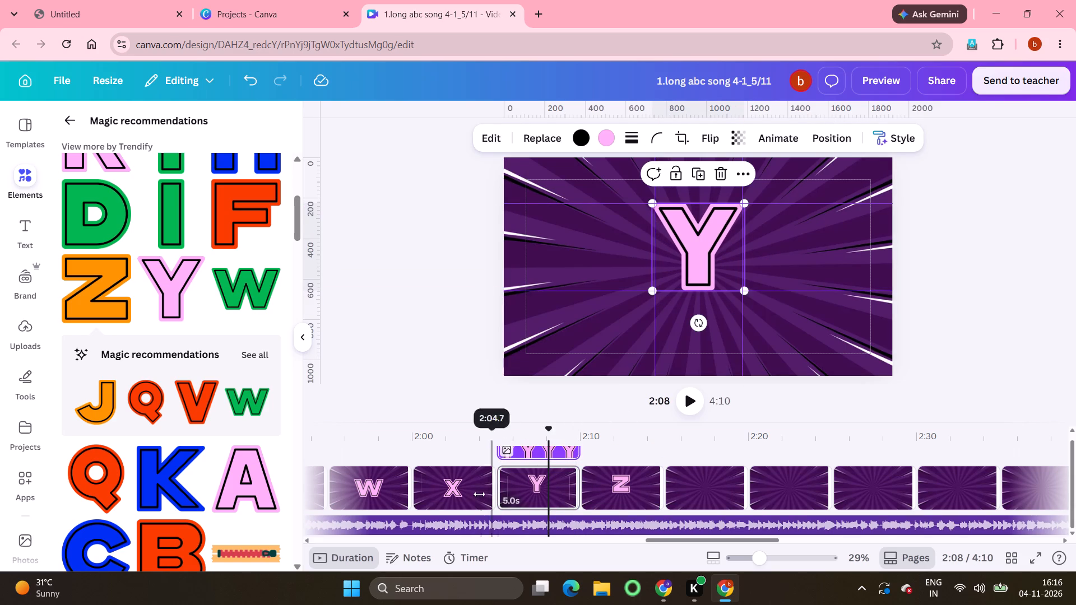
{"action": "left_click", "coordinate": [458, 485]}
{"action": "left_click_drag", "start_coordinate": [713, 262], "coordinate": [713, 259]}
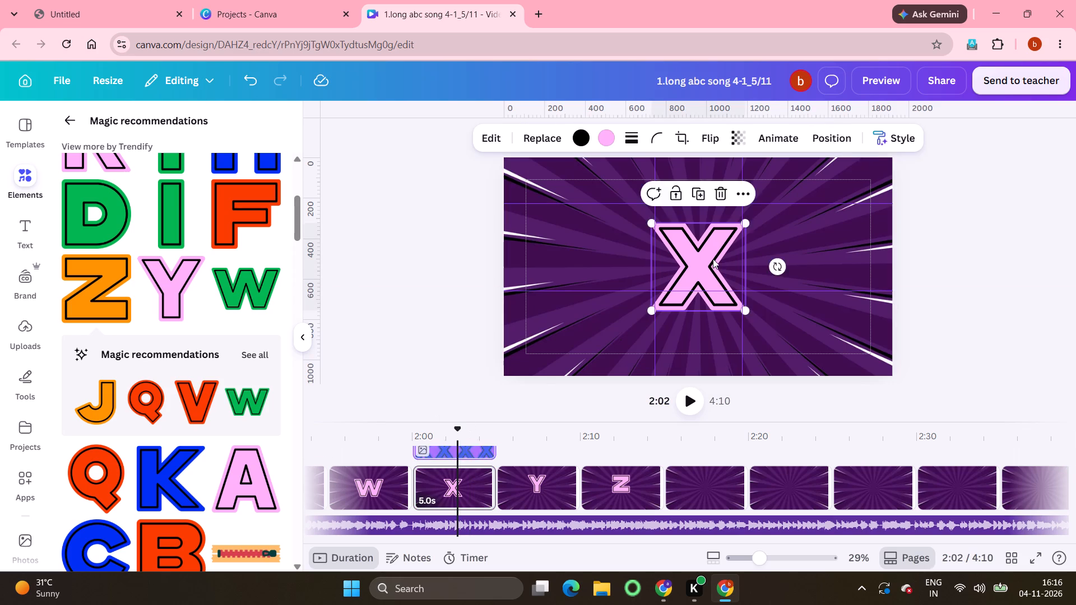
{"action": "left_click_drag", "start_coordinate": [713, 259], "coordinate": [712, 243]}
{"action": "left_click", "coordinate": [375, 490]}
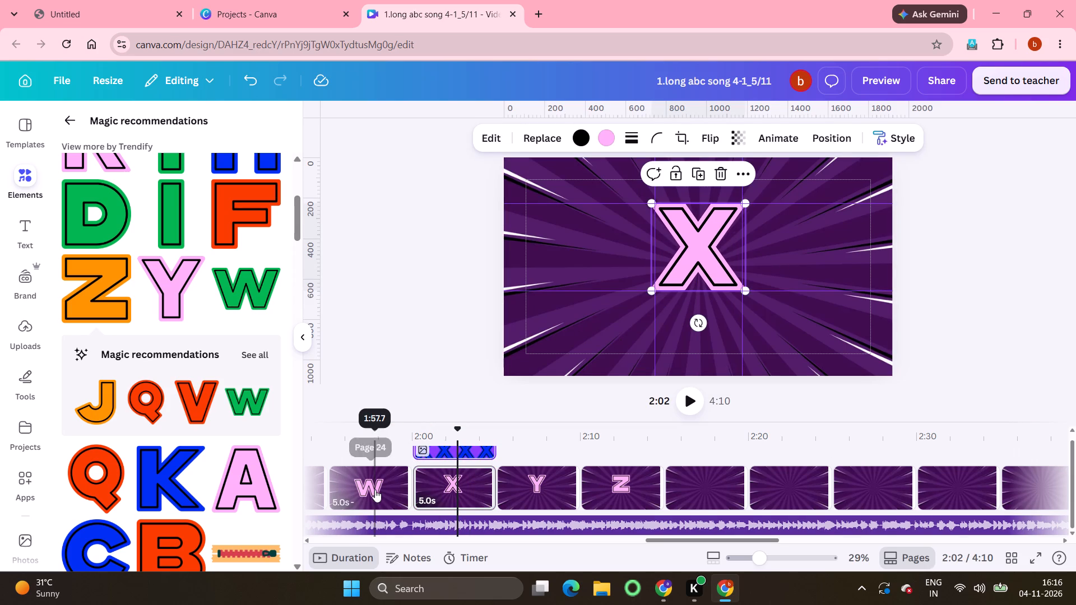
{"action": "left_click_drag", "start_coordinate": [716, 260], "coordinate": [713, 250]}
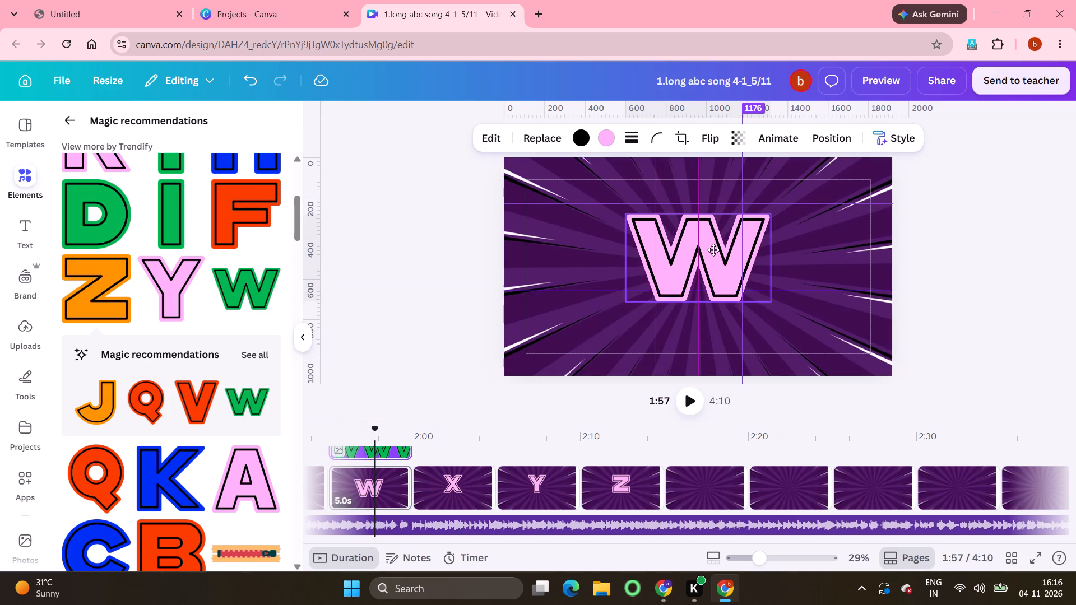
{"action": "left_click_drag", "start_coordinate": [713, 250], "coordinate": [713, 241]}
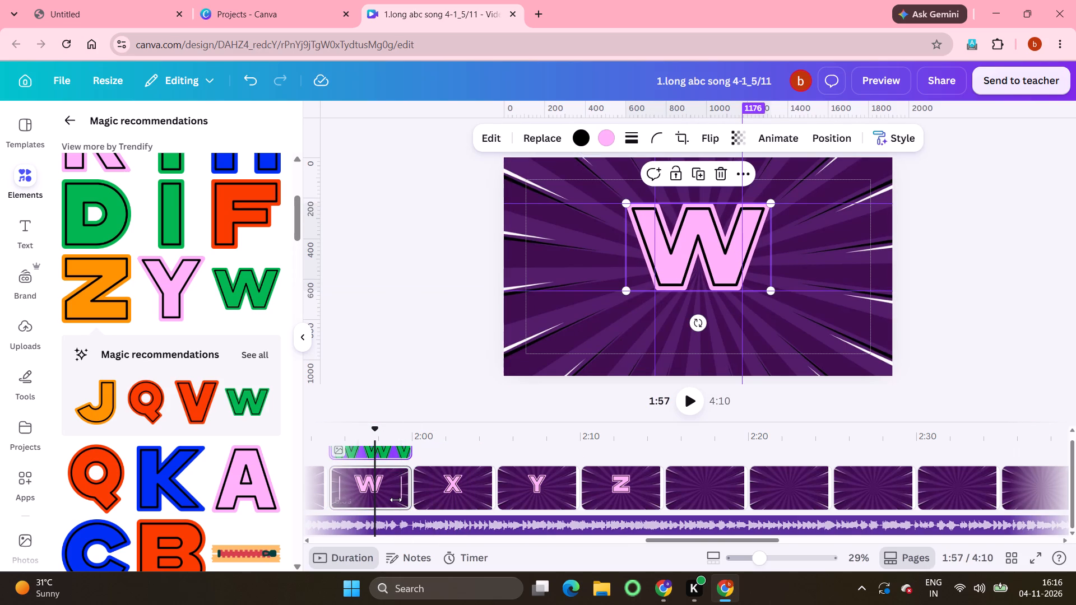
Move the letters V, U, T and S up on their pages so each fits between the two horizontal guides.
{"action": "scroll", "coordinate": [396, 500], "scroll_direction": "right", "scroll_amount": 5}
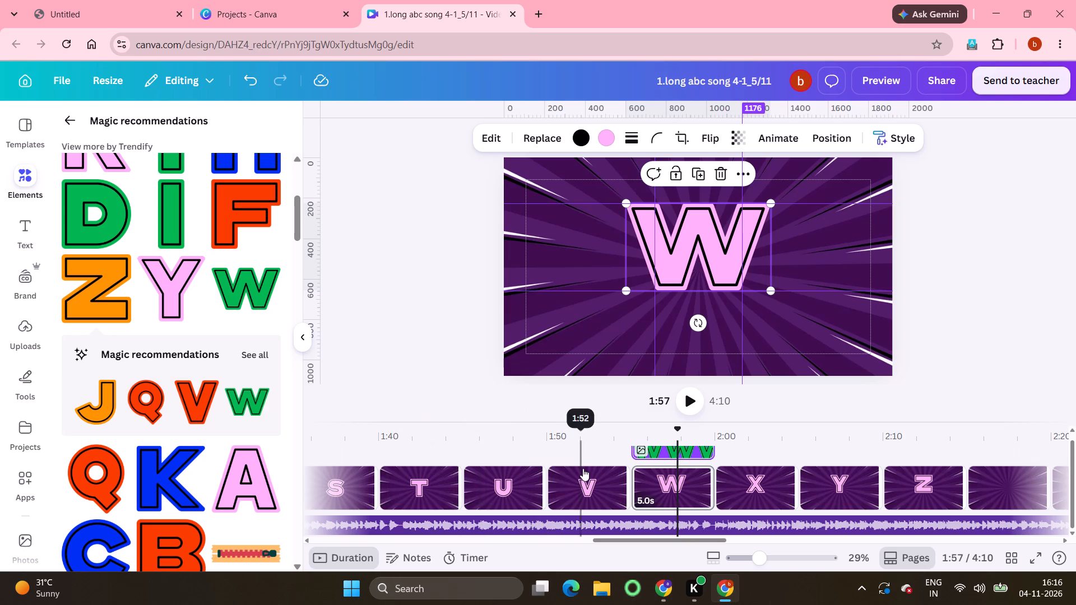
{"action": "left_click", "coordinate": [593, 481]}
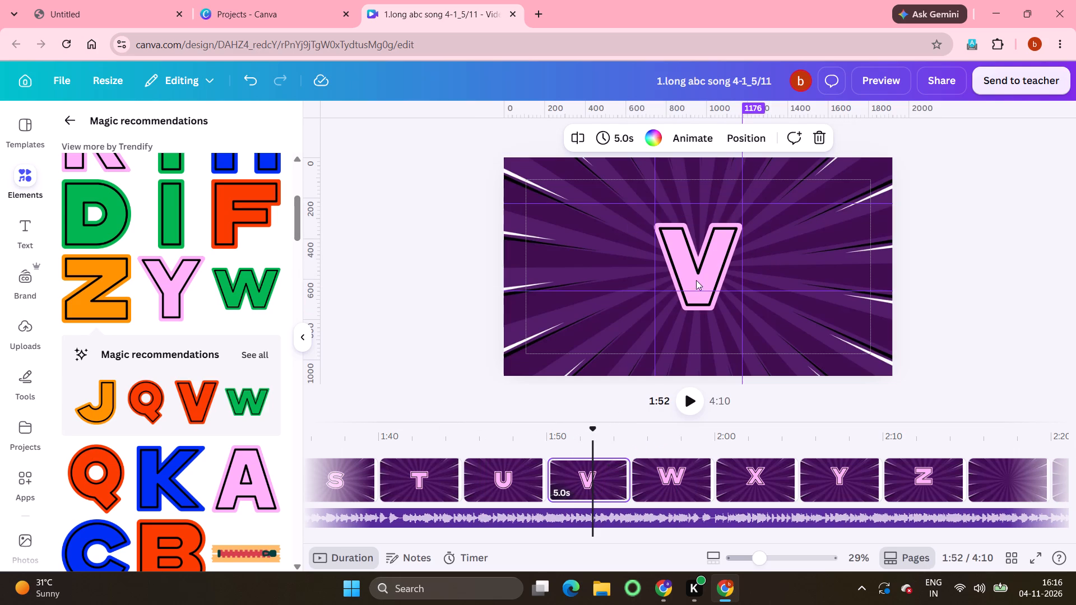
{"action": "left_click_drag", "start_coordinate": [697, 278], "coordinate": [697, 258]}
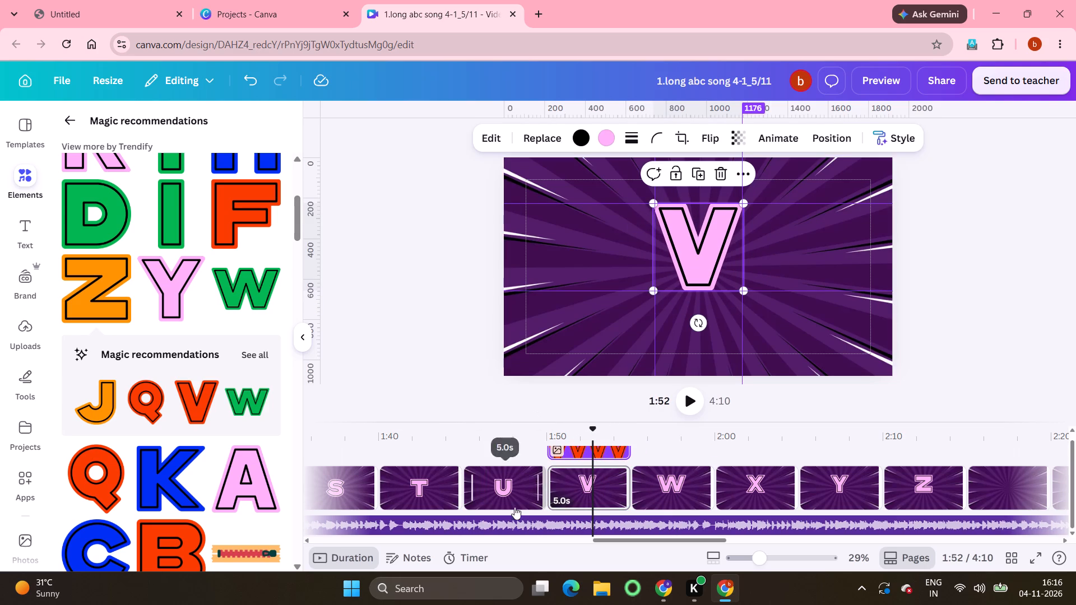
{"action": "left_click", "coordinate": [499, 485]}
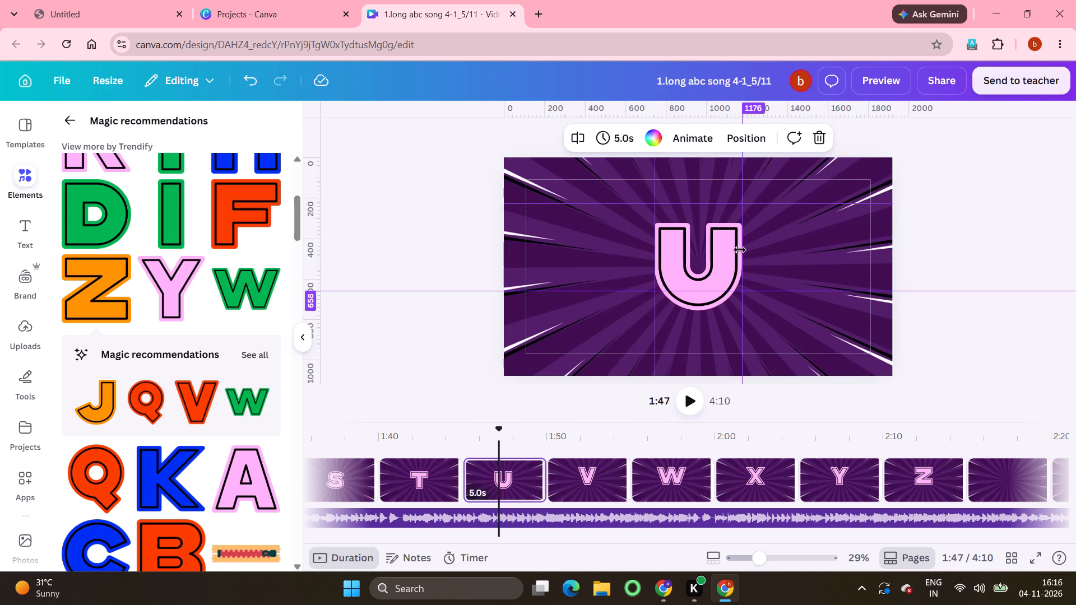
{"action": "left_click_drag", "start_coordinate": [730, 253], "coordinate": [730, 236]}
{"action": "left_click", "coordinate": [430, 487]}
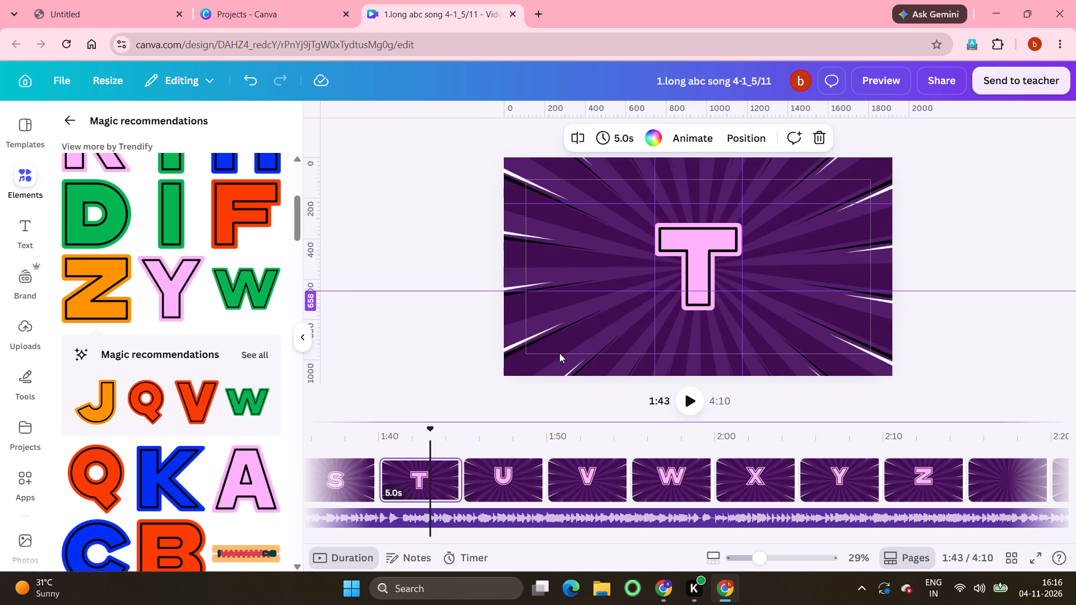
{"action": "left_click_drag", "start_coordinate": [704, 255], "coordinate": [705, 237]}
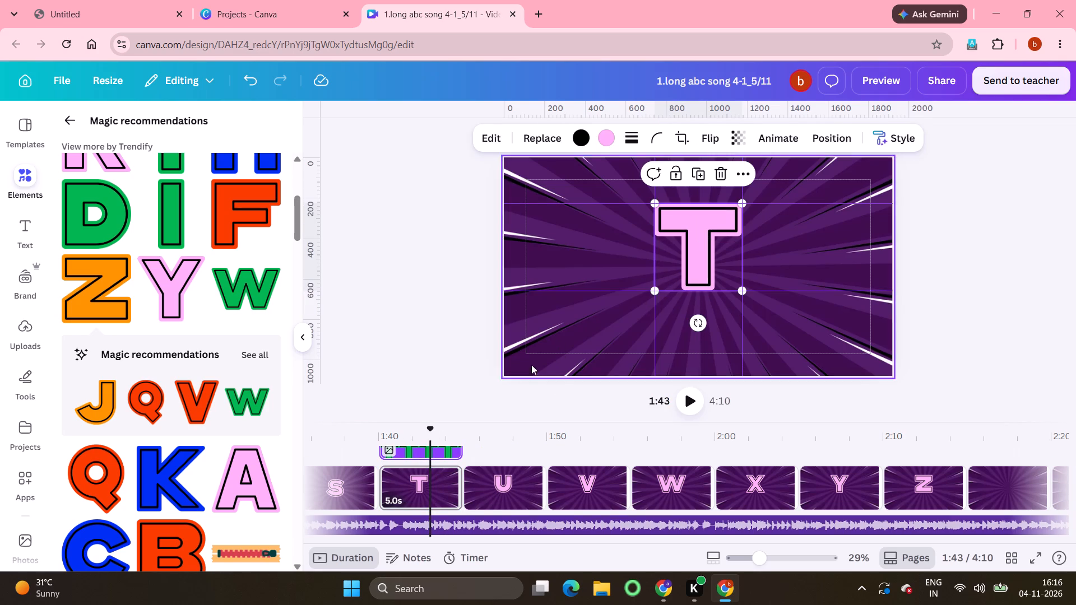
{"action": "left_click", "coordinate": [352, 481]}
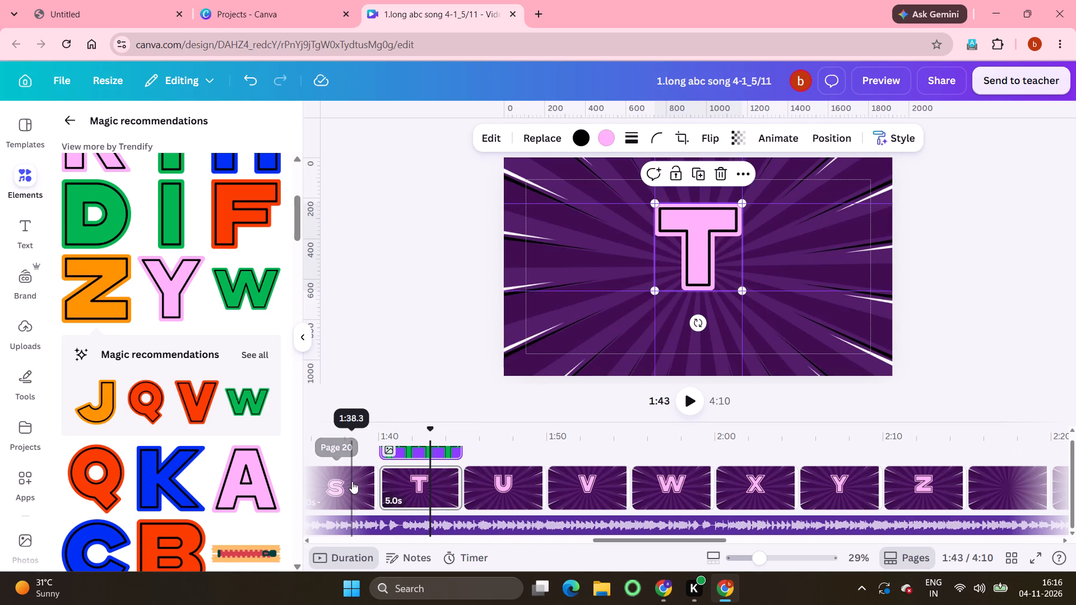
{"action": "left_click_drag", "start_coordinate": [712, 251], "coordinate": [712, 245]}
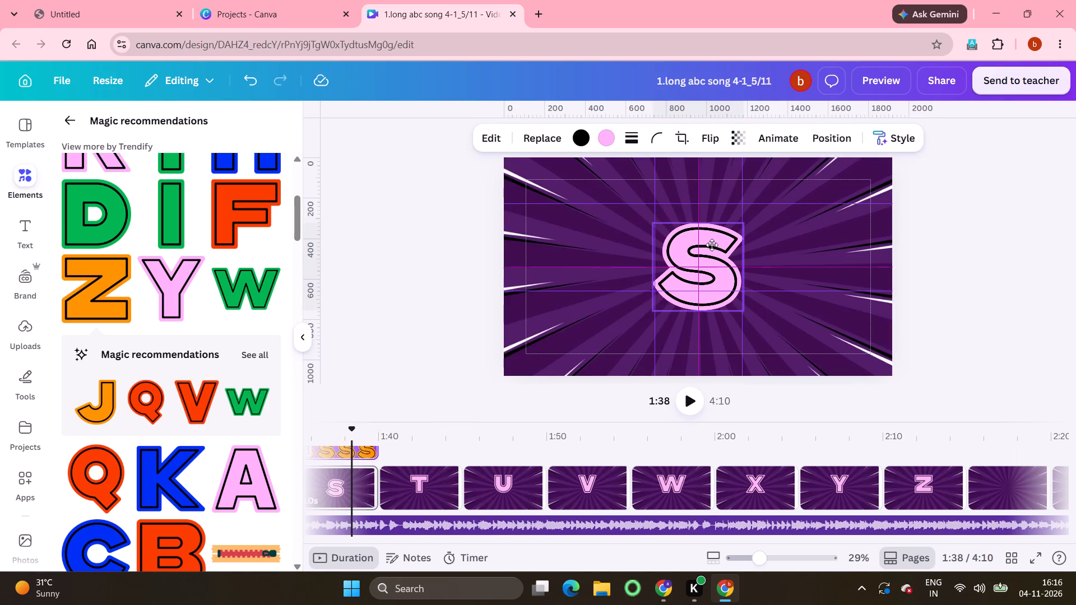
{"action": "left_click_drag", "start_coordinate": [712, 245], "coordinate": [711, 234]}
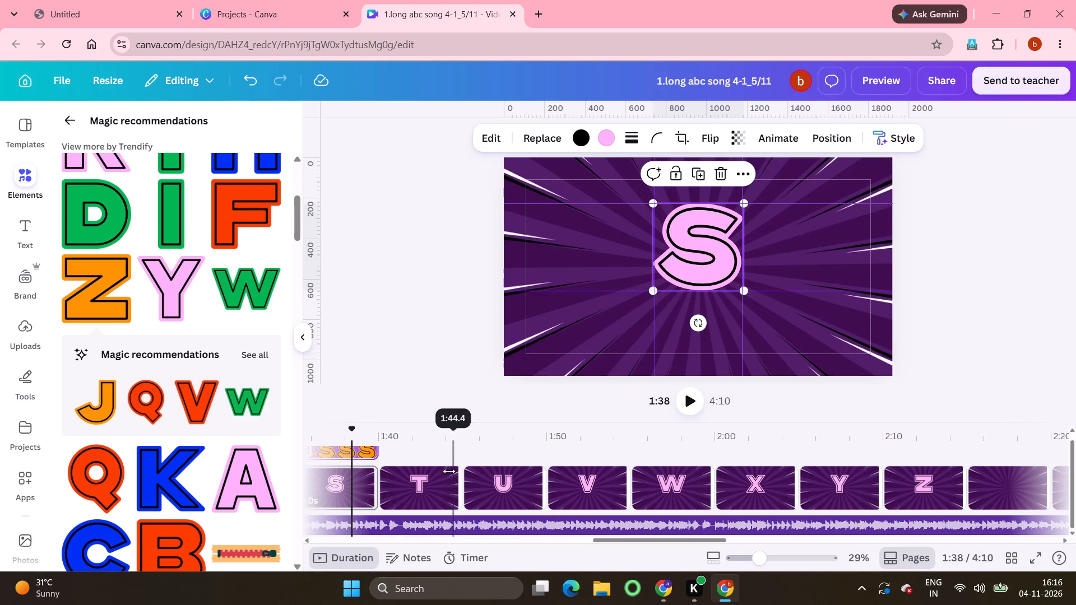
Move the letters R, Q, P and O up on their pages so each fits between the two horizontal guides.
{"action": "scroll", "coordinate": [442, 497], "scroll_direction": "right", "scroll_amount": 5}
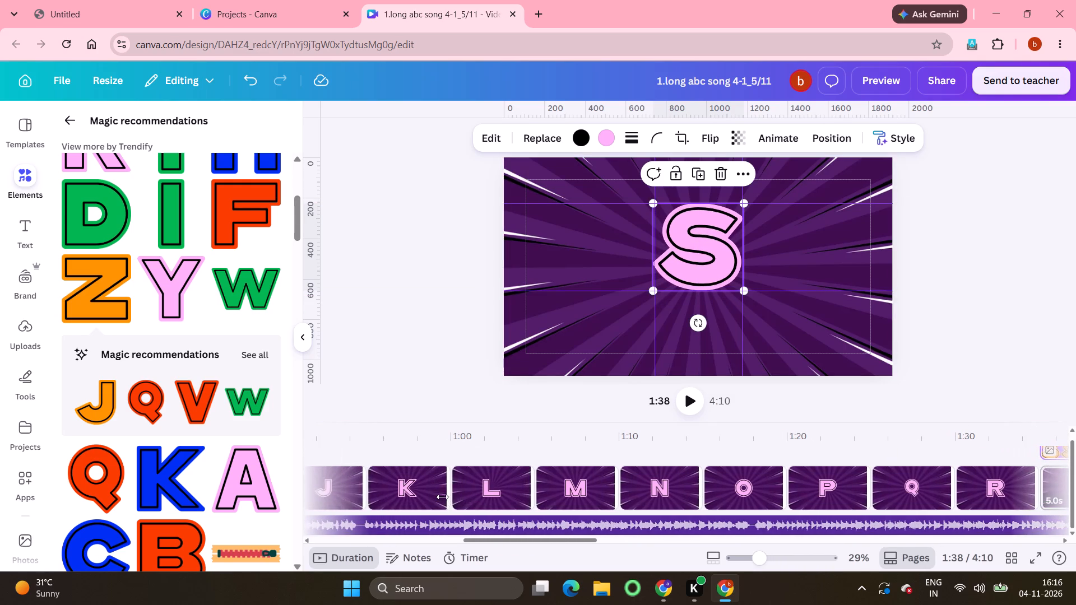
{"action": "scroll", "coordinate": [442, 497], "scroll_direction": "left", "scroll_amount": 3}
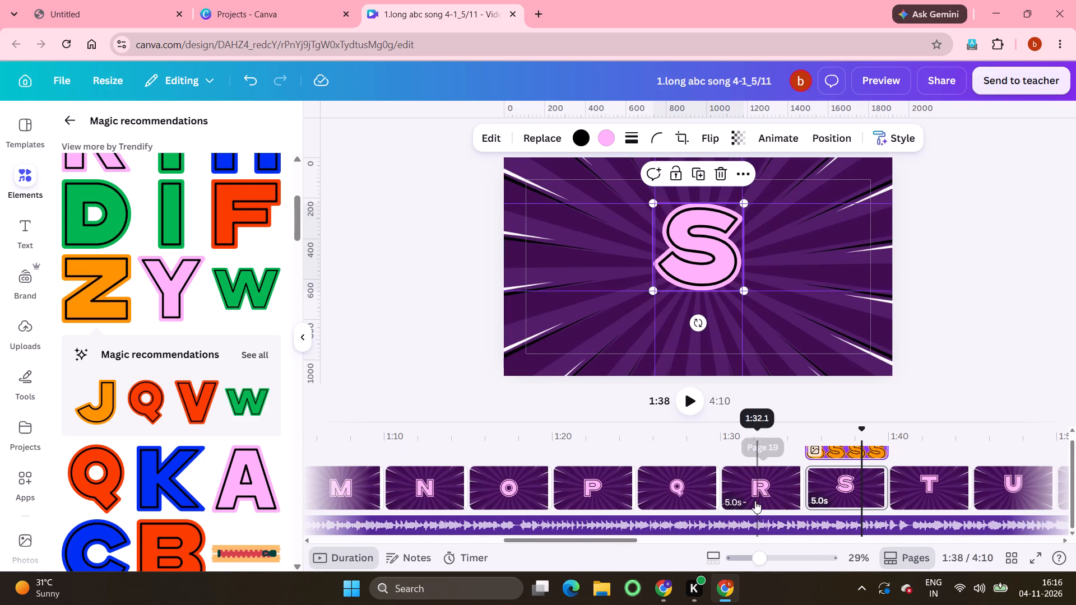
{"action": "left_click", "coordinate": [755, 501]}
{"action": "left_click_drag", "start_coordinate": [709, 276], "coordinate": [709, 259]}
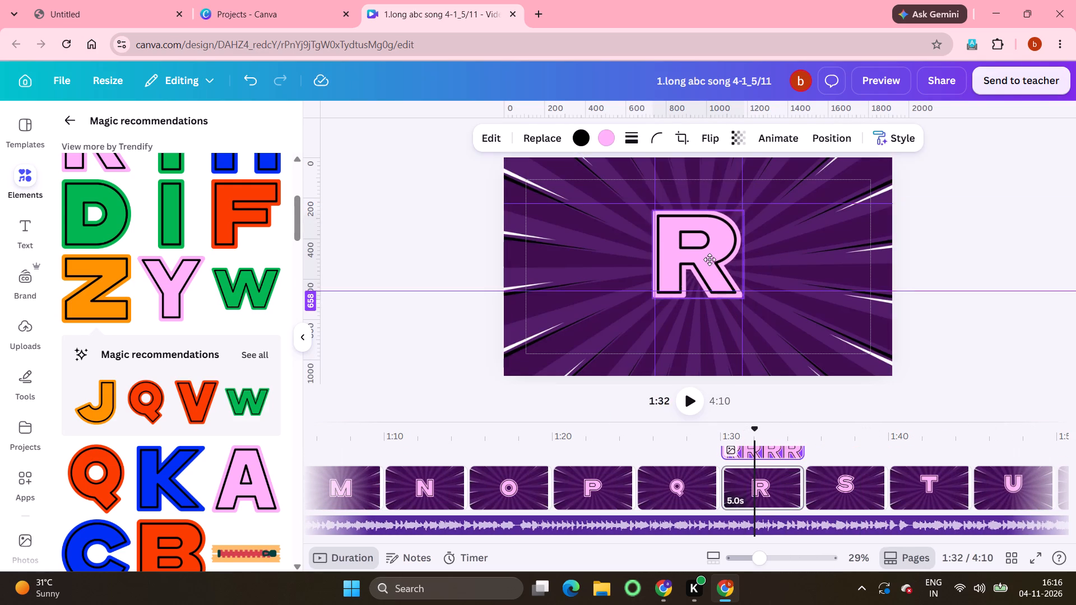
{"action": "left_click_drag", "start_coordinate": [709, 259], "coordinate": [709, 257]}
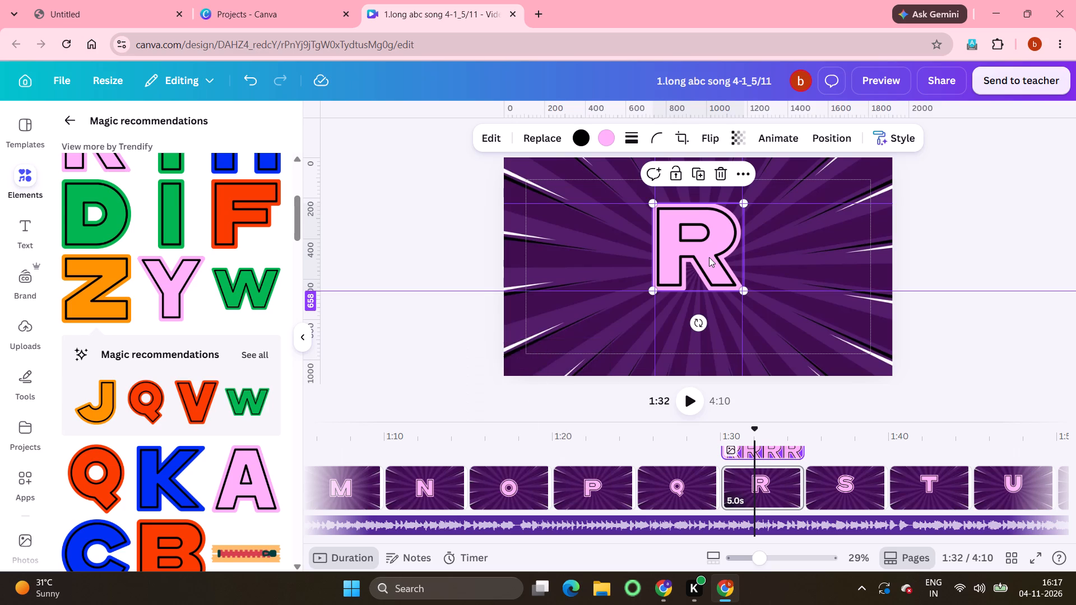
{"action": "left_click", "coordinate": [677, 477]}
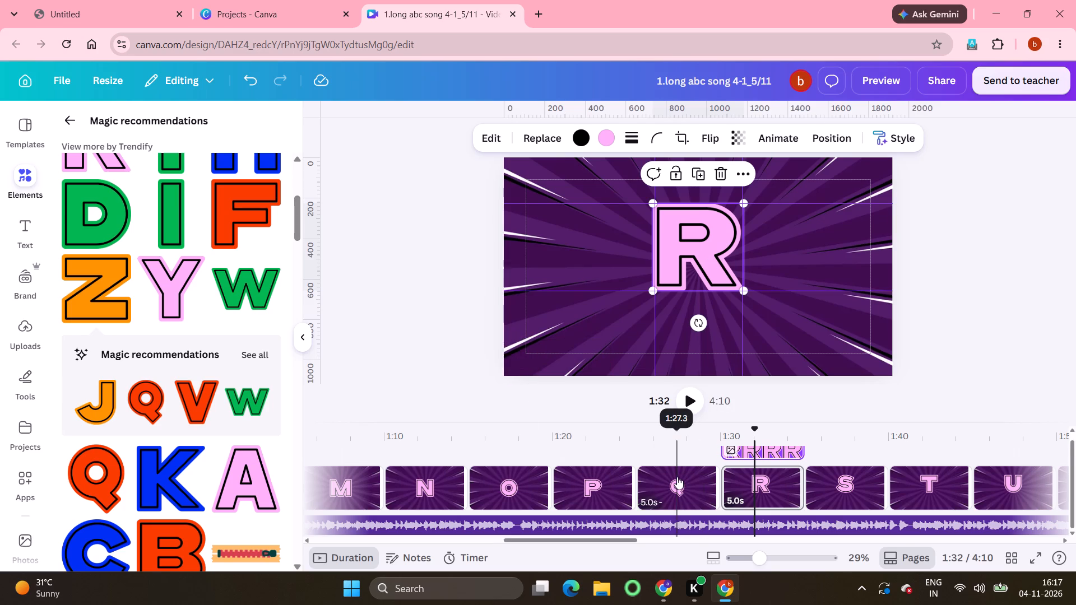
{"action": "left_click_drag", "start_coordinate": [685, 275], "coordinate": [682, 263]}
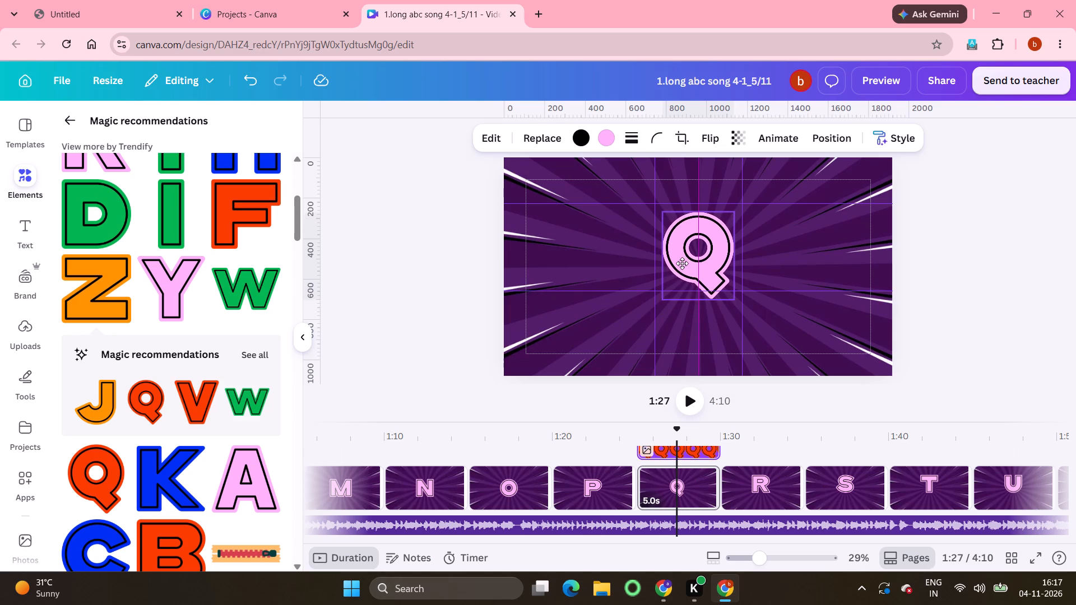
{"action": "left_click_drag", "start_coordinate": [682, 263], "coordinate": [685, 259]}
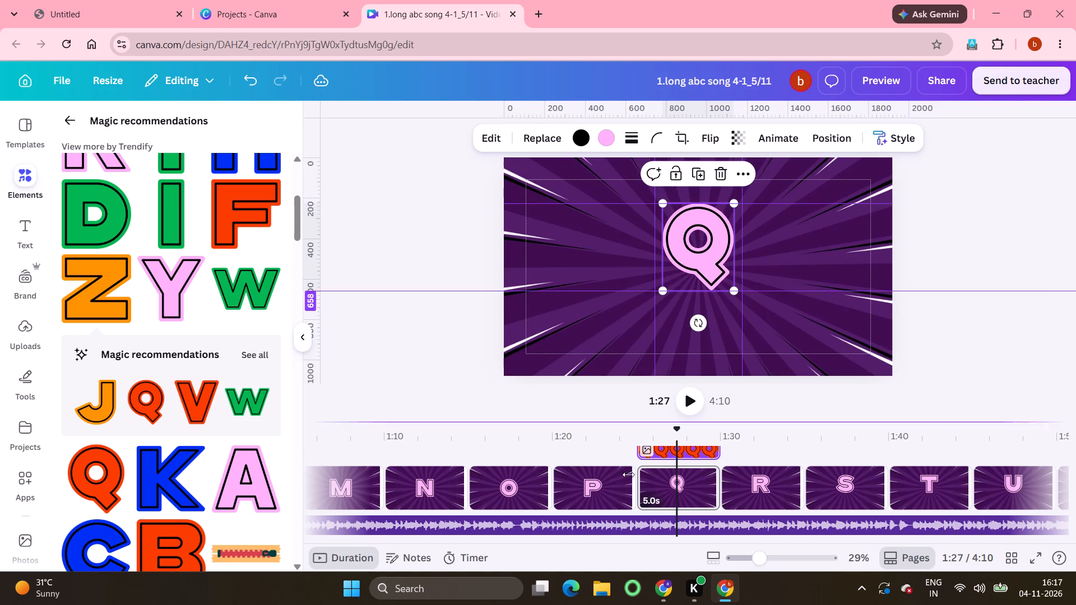
{"action": "left_click", "coordinate": [604, 487]}
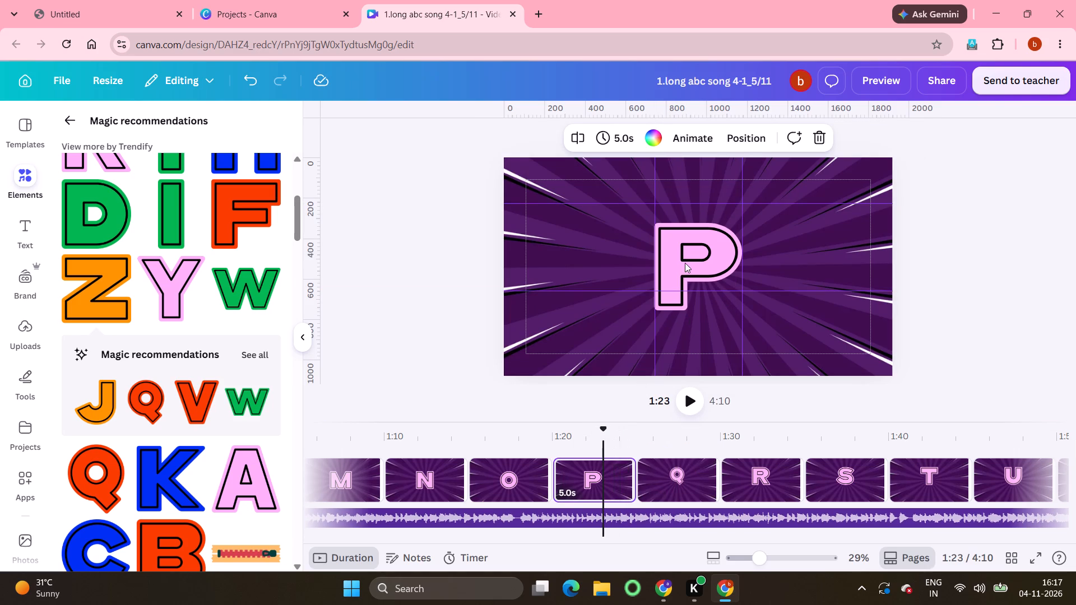
{"action": "left_click_drag", "start_coordinate": [685, 263], "coordinate": [686, 244]}
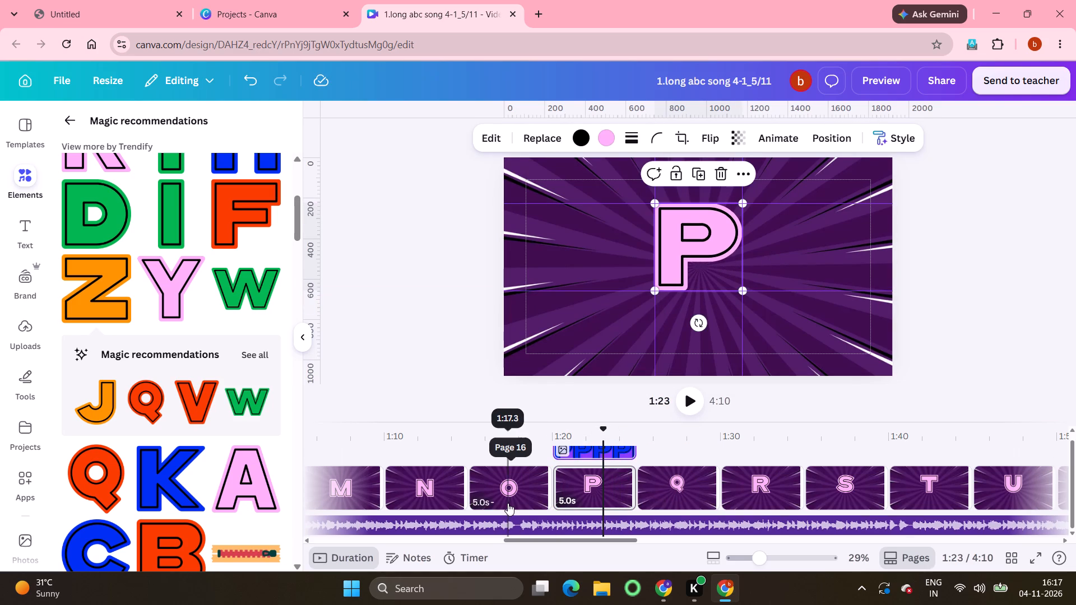
{"action": "left_click", "coordinate": [510, 491]}
{"action": "left_click_drag", "start_coordinate": [706, 258], "coordinate": [705, 239]}
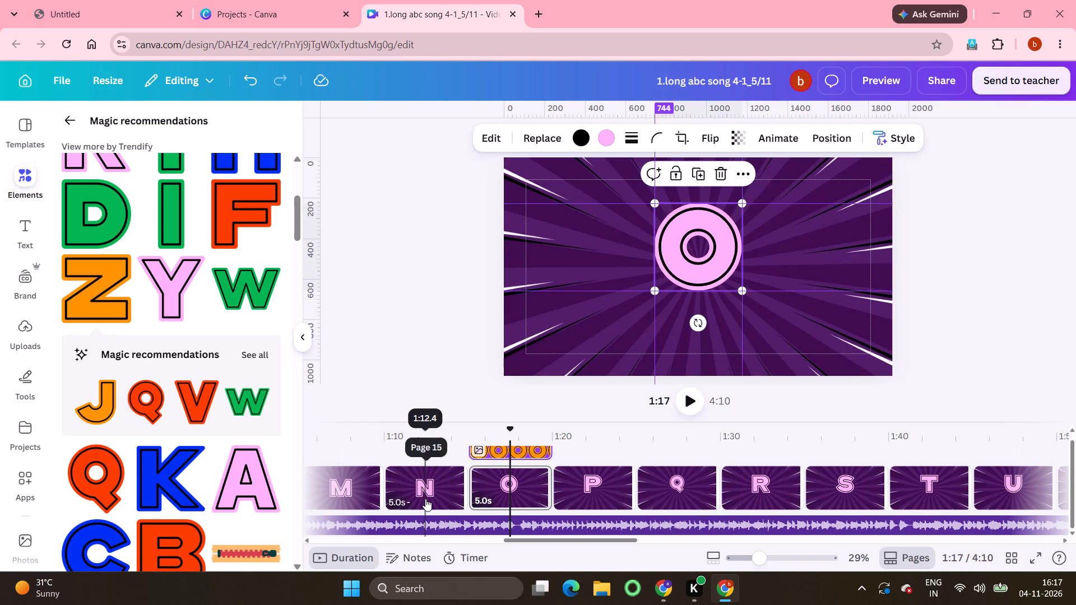
Move the letters N, M, L and K up on their pages so each fits between the two horizontal guides.
{"action": "left_click", "coordinate": [425, 499]}
{"action": "left_click_drag", "start_coordinate": [721, 262], "coordinate": [721, 256]}
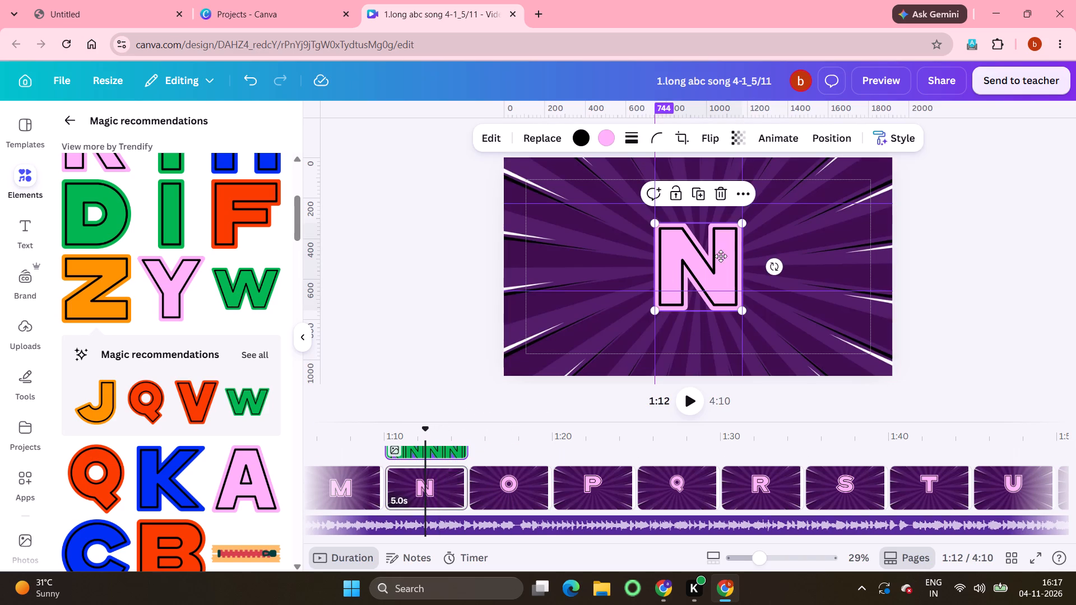
{"action": "left_click_drag", "start_coordinate": [721, 256], "coordinate": [719, 244]}
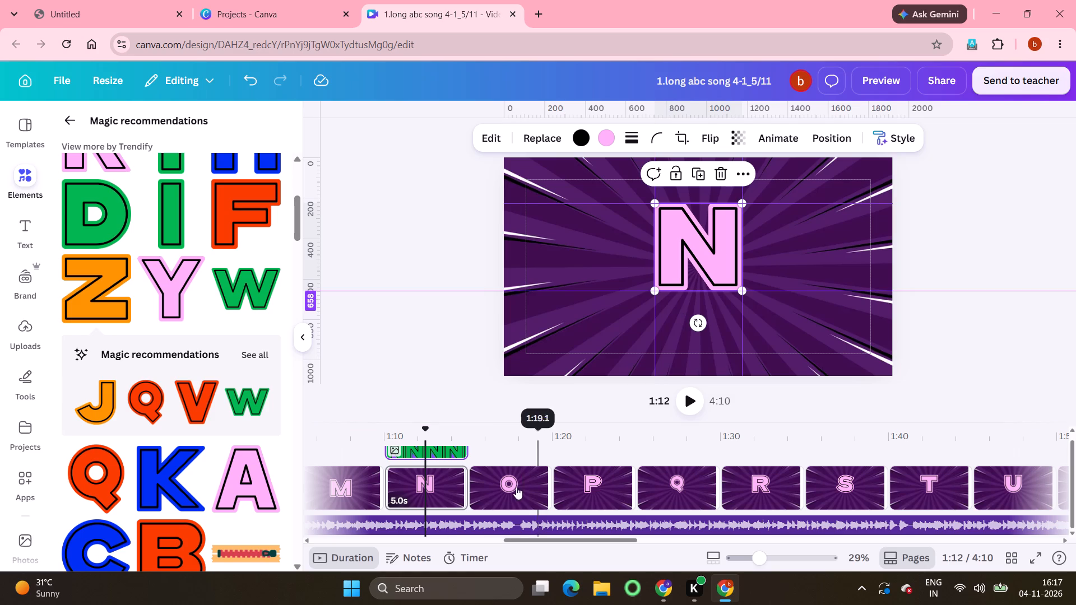
{"action": "scroll", "coordinate": [513, 492], "scroll_direction": "right", "scroll_amount": 3}
{"action": "left_click", "coordinate": [572, 491]}
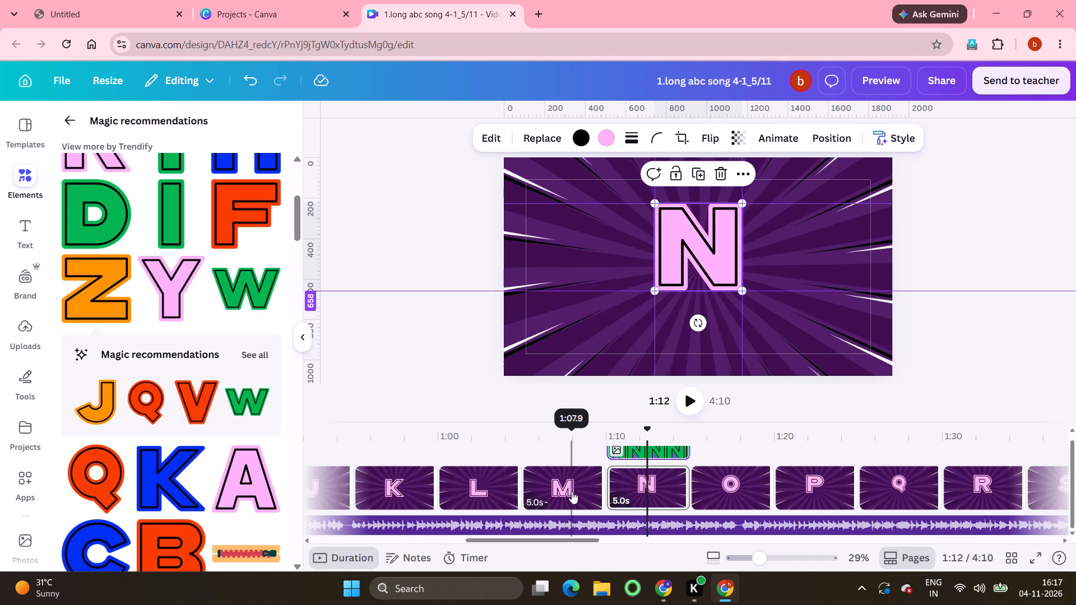
{"action": "left_click_drag", "start_coordinate": [711, 282], "coordinate": [713, 257]}
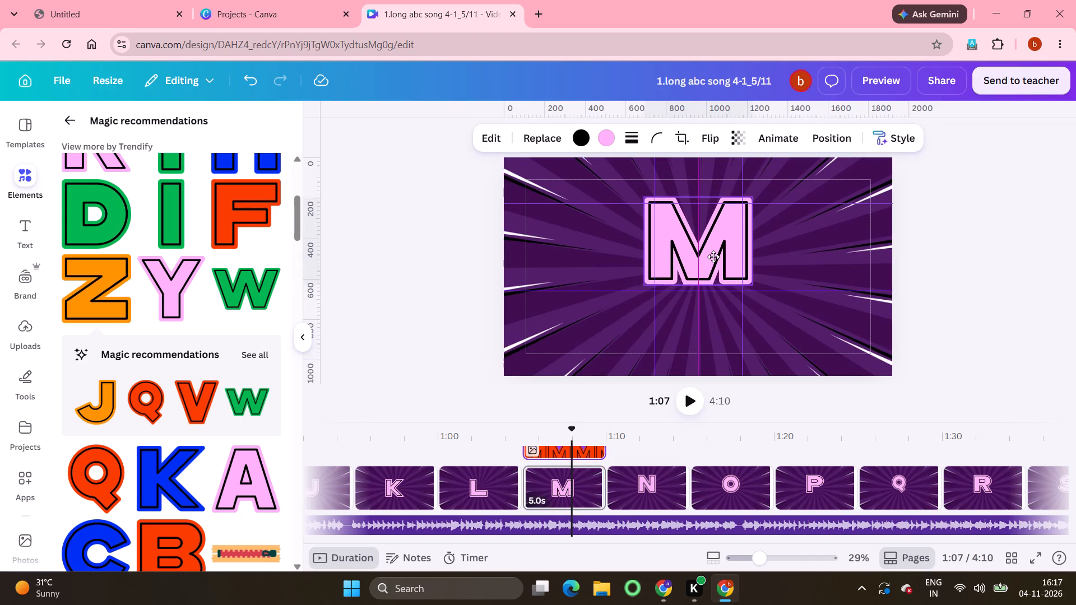
{"action": "left_click_drag", "start_coordinate": [713, 257], "coordinate": [713, 263]}
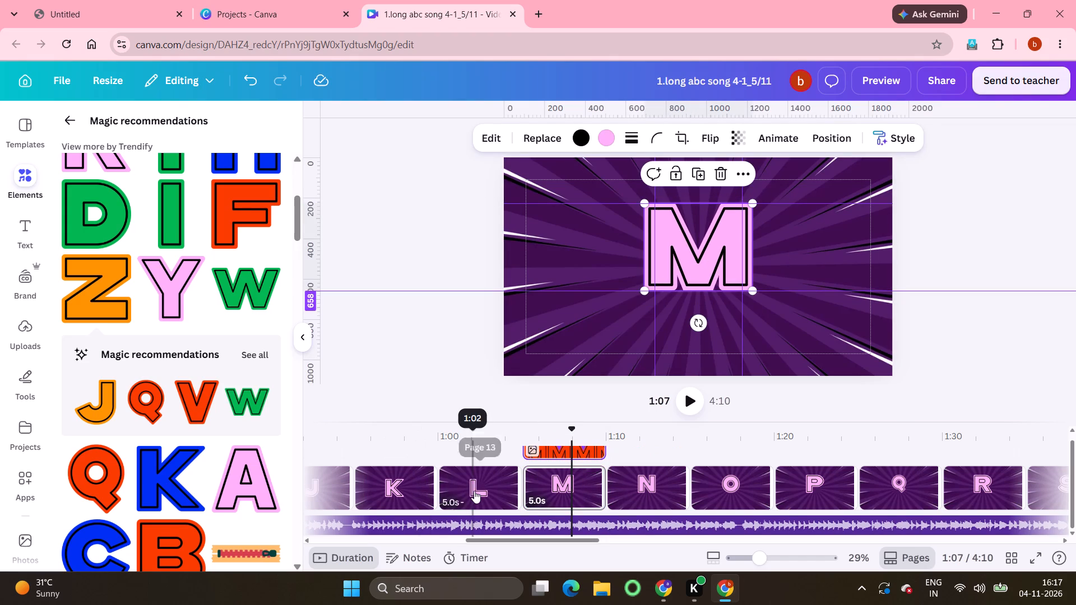
{"action": "left_click", "coordinate": [476, 491]}
{"action": "left_click_drag", "start_coordinate": [687, 268], "coordinate": [689, 263]}
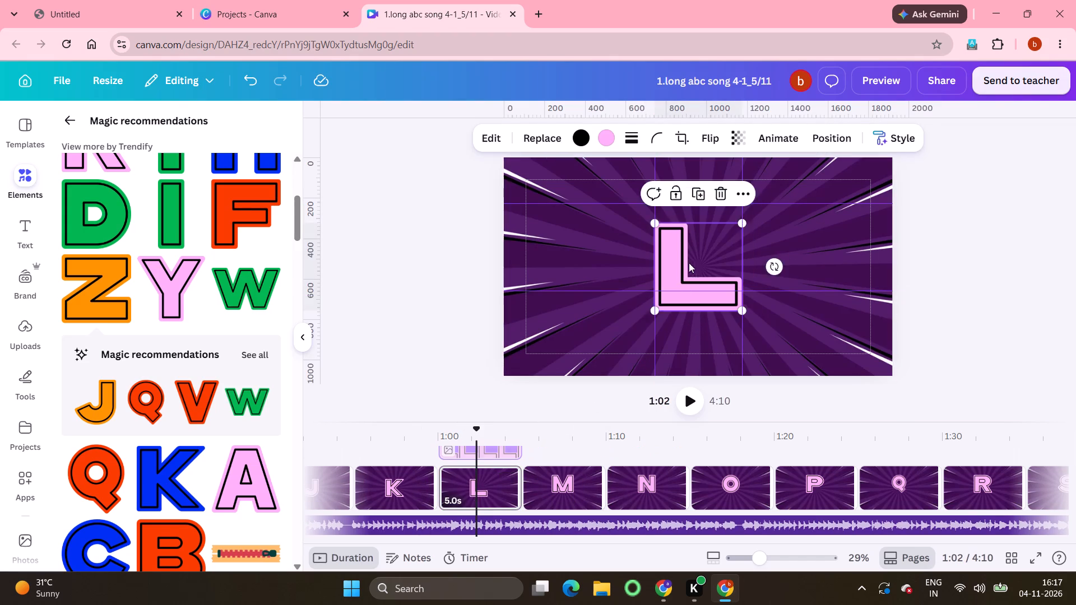
{"action": "left_click_drag", "start_coordinate": [689, 263], "coordinate": [689, 249]}
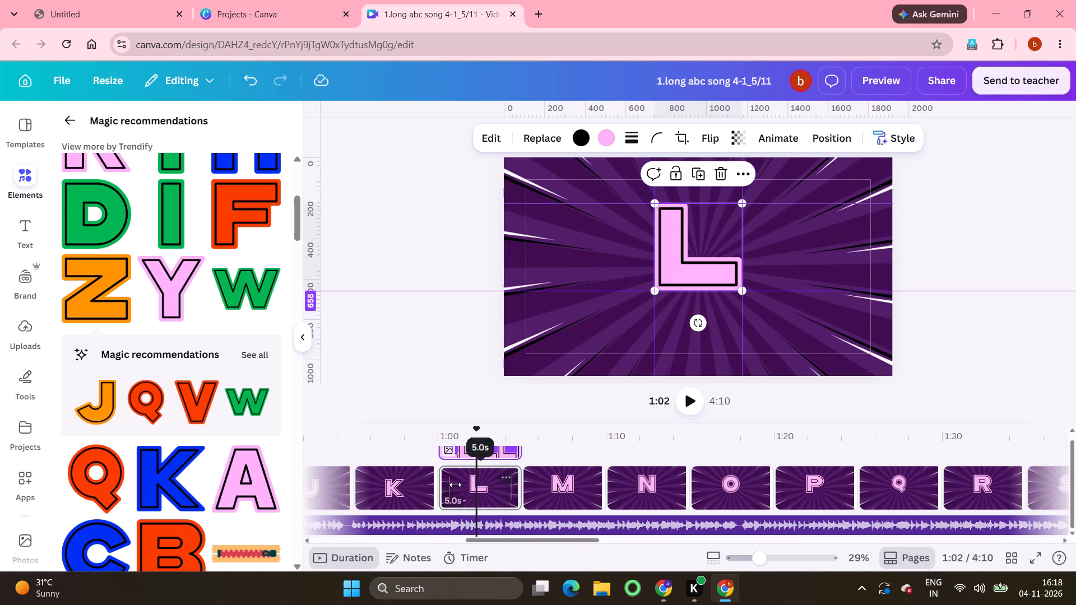
{"action": "left_click", "coordinate": [407, 487]}
{"action": "left_click_drag", "start_coordinate": [702, 264], "coordinate": [701, 246]}
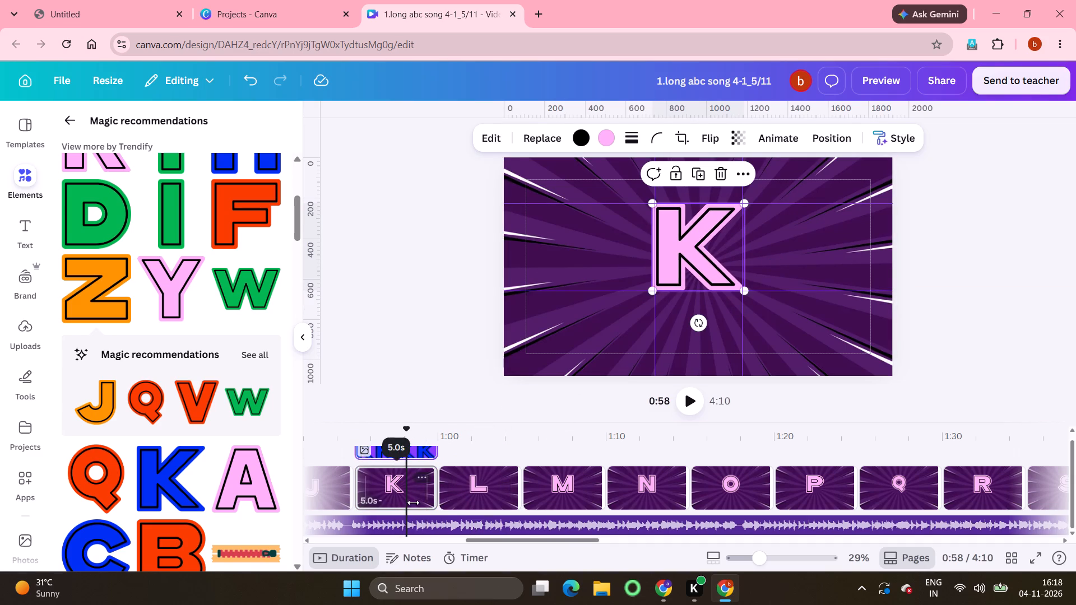
Move the letters J, I and G up on their pages so each fits between the two horizontal guides.
{"action": "scroll", "coordinate": [413, 502], "scroll_direction": "right", "scroll_amount": 3}
{"action": "left_click", "coordinate": [568, 486]}
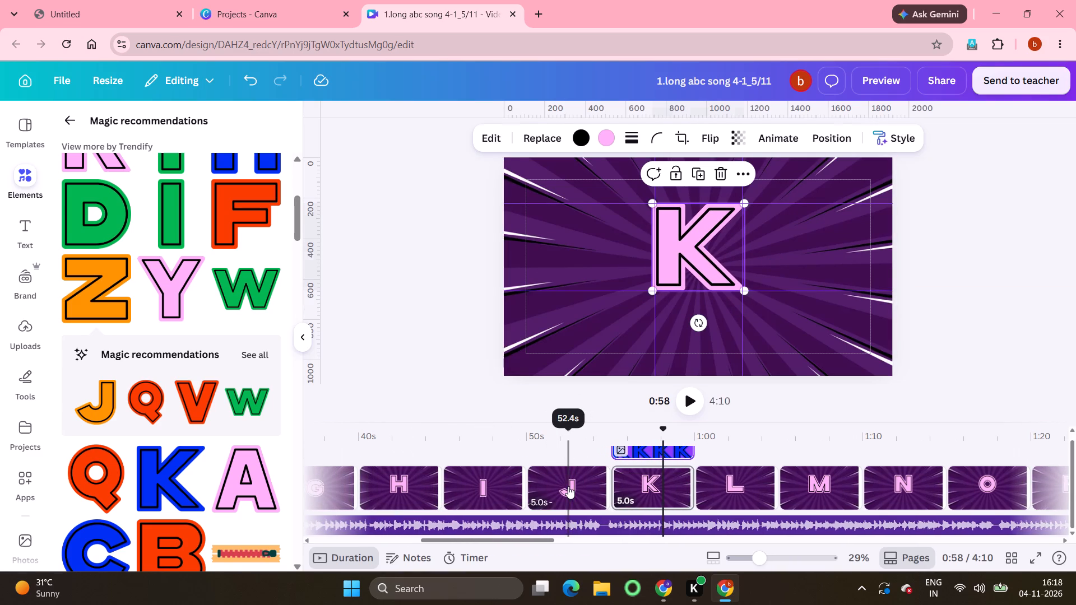
{"action": "left_click_drag", "start_coordinate": [702, 261], "coordinate": [702, 241]}
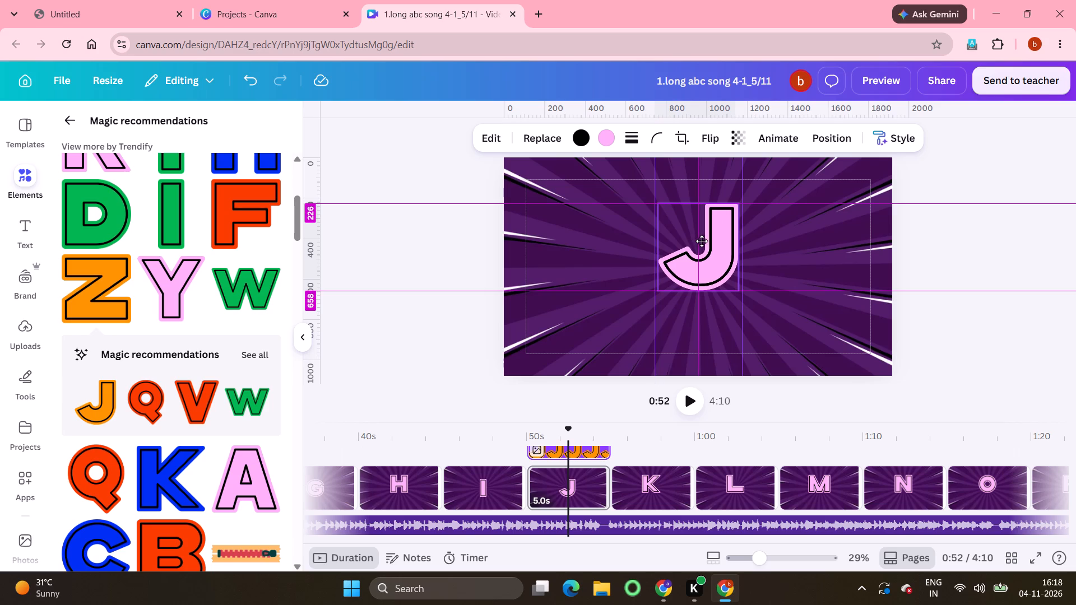
{"action": "left_click_drag", "start_coordinate": [702, 241], "coordinate": [702, 244]}
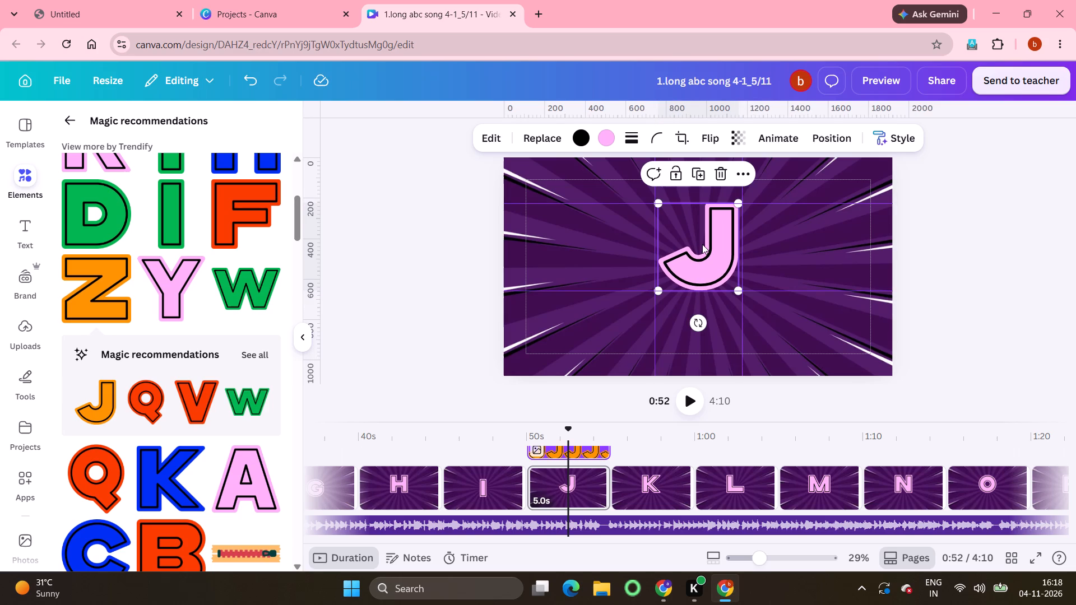
{"action": "left_click", "coordinate": [484, 485]}
{"action": "left_click_drag", "start_coordinate": [703, 266], "coordinate": [705, 249]}
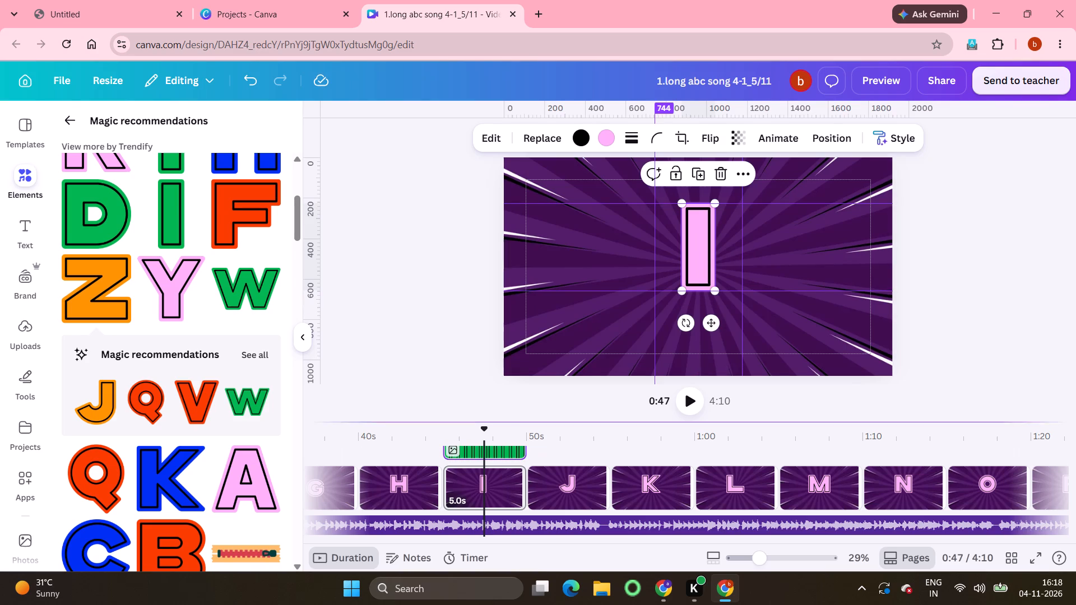
{"action": "left_click", "coordinate": [410, 490]}
{"action": "scroll", "coordinate": [410, 490], "scroll_direction": "right", "scroll_amount": 3}
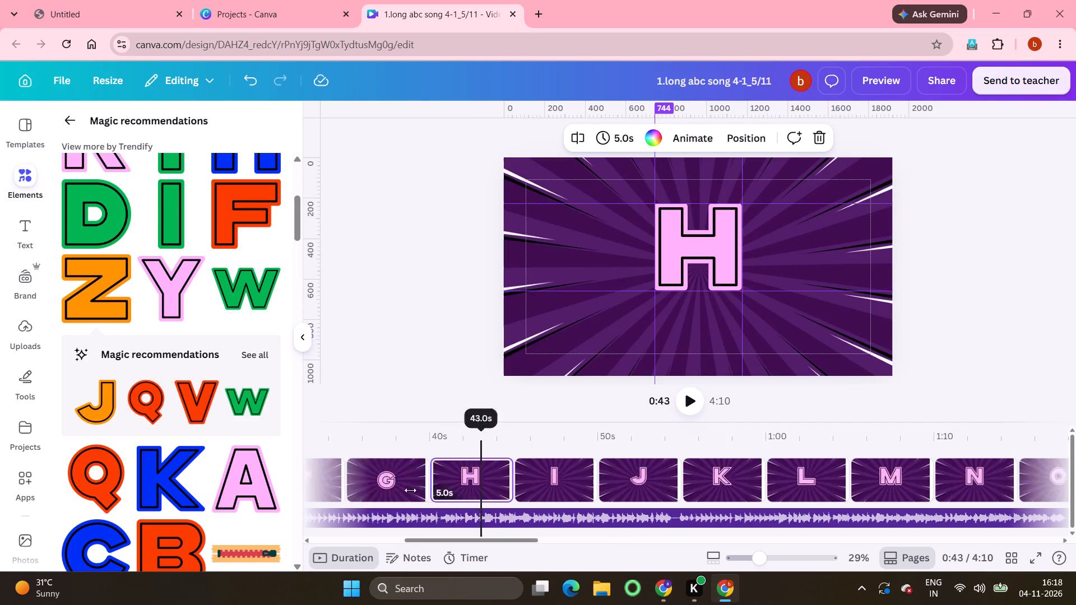
{"action": "scroll", "coordinate": [410, 490], "scroll_direction": "right", "scroll_amount": 1}
{"action": "left_click", "coordinate": [659, 481]}
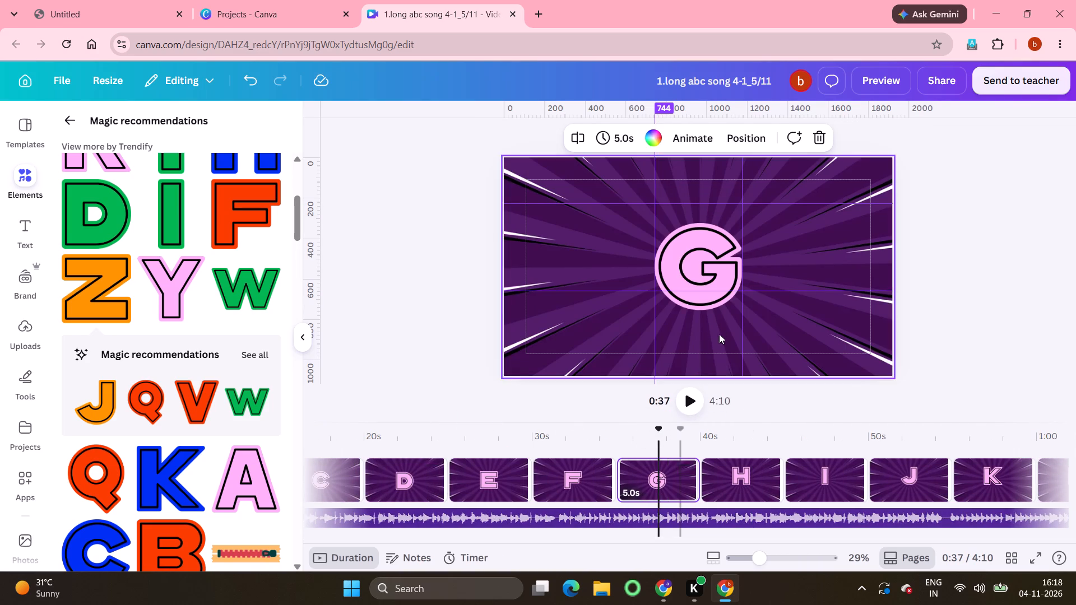
{"action": "left_click_drag", "start_coordinate": [704, 274], "coordinate": [704, 250]}
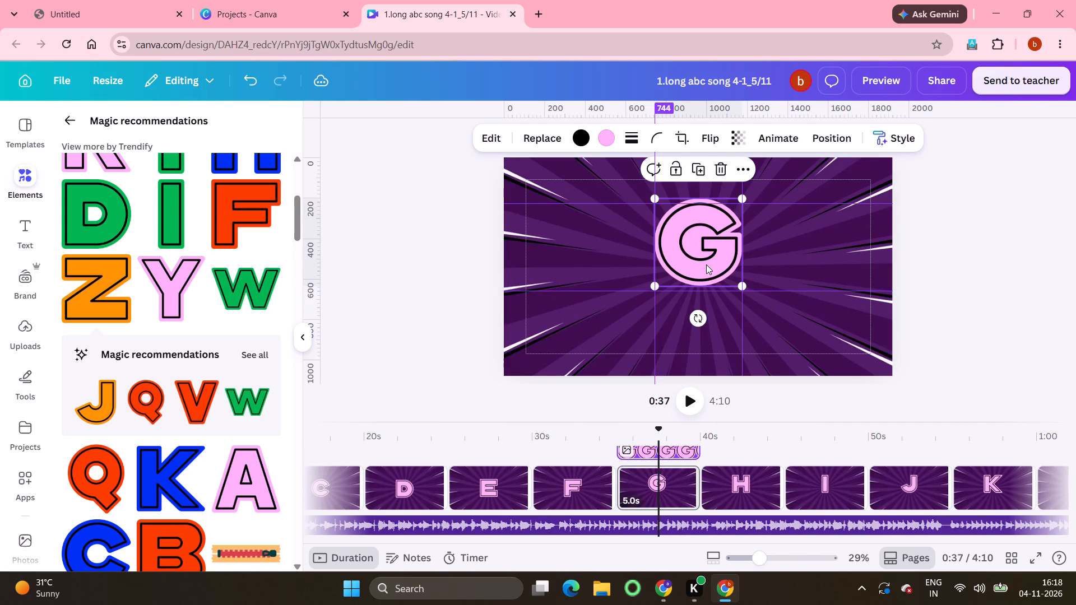
{"action": "left_click_drag", "start_coordinate": [706, 264], "coordinate": [706, 269]}
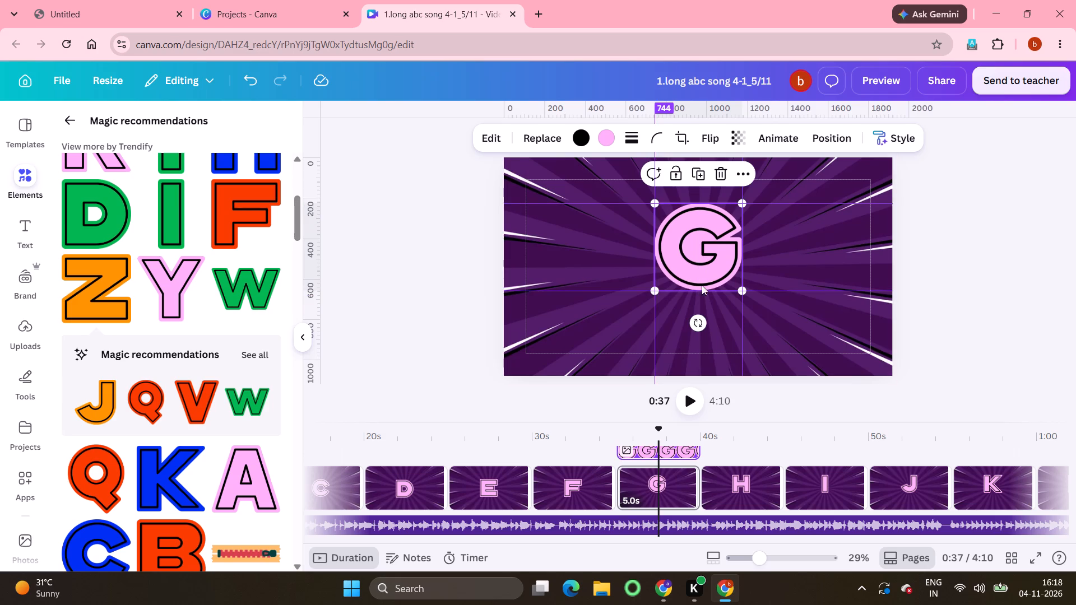
Move the letters F, E, D and C up on their pages so each fits between the two horizontal guides.
{"action": "left_click", "coordinate": [564, 490]}
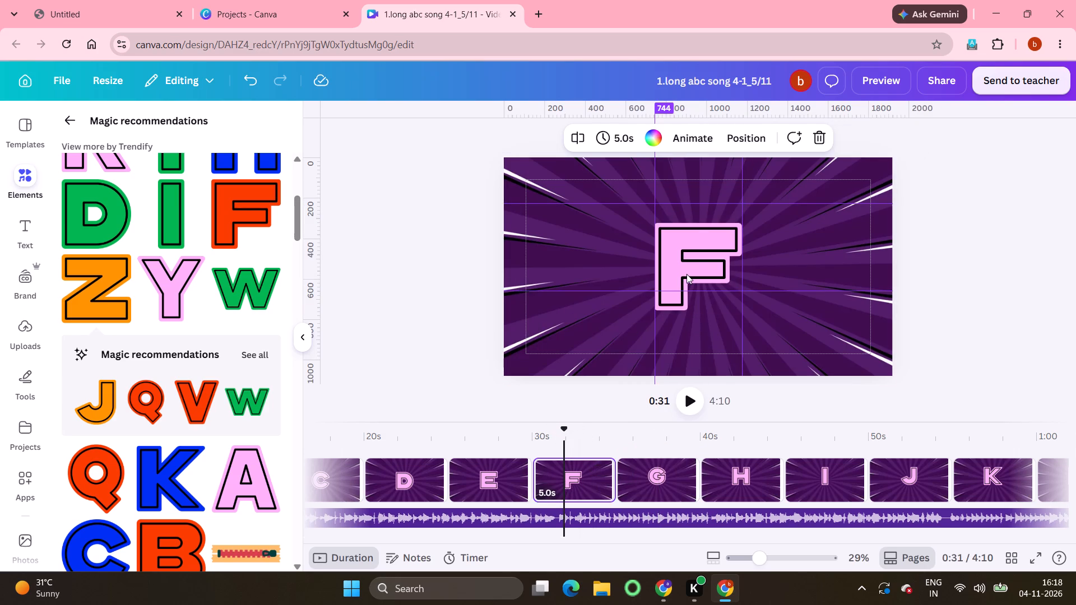
{"action": "left_click_drag", "start_coordinate": [687, 274], "coordinate": [688, 259]}
{"action": "left_click_drag", "start_coordinate": [688, 259], "coordinate": [688, 254]}
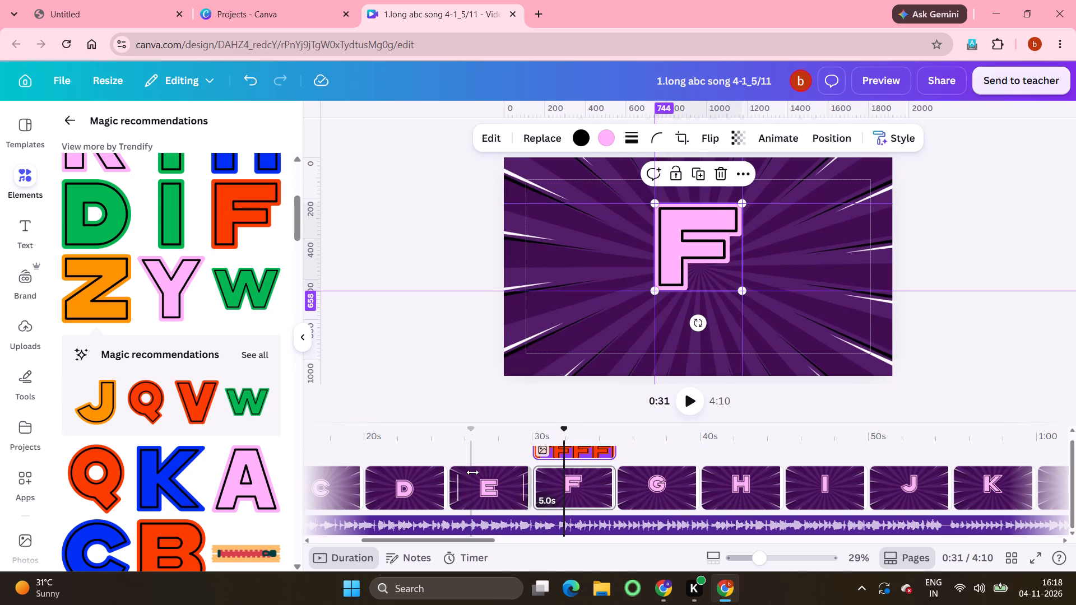
{"action": "left_click", "coordinate": [482, 483]}
{"action": "left_click_drag", "start_coordinate": [699, 260], "coordinate": [699, 258]}
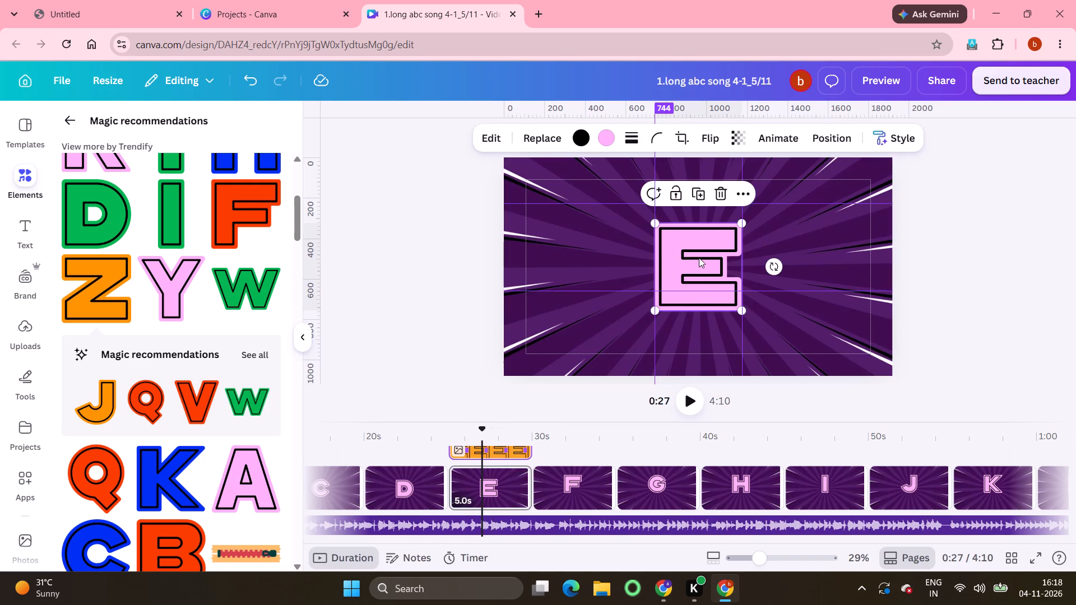
{"action": "left_click_drag", "start_coordinate": [699, 258], "coordinate": [699, 241]}
{"action": "left_click", "coordinate": [402, 482]}
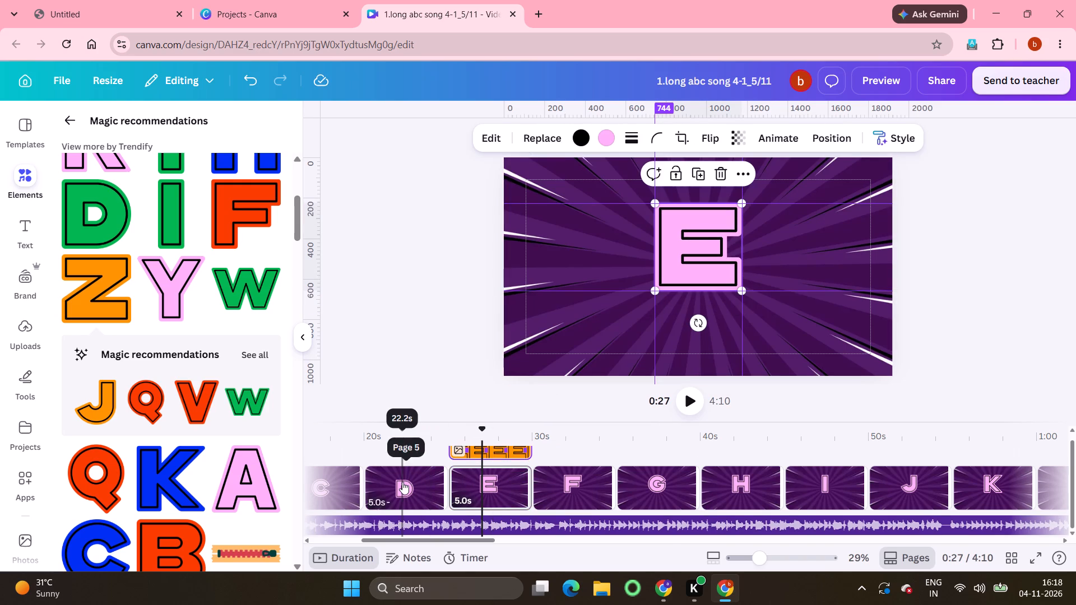
{"action": "left_click_drag", "start_coordinate": [710, 273], "coordinate": [709, 257]}
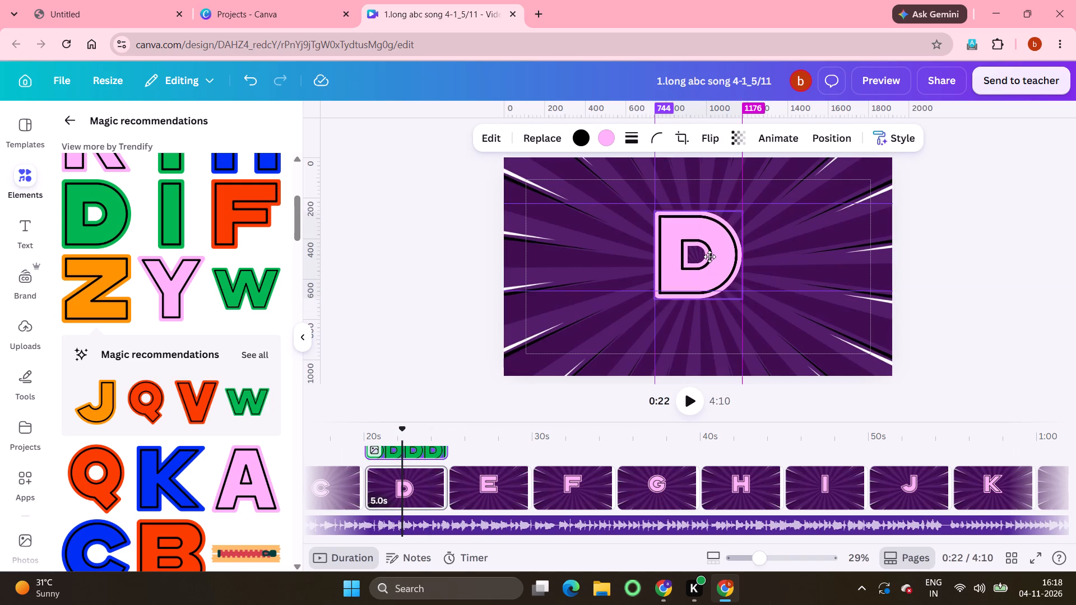
{"action": "left_click_drag", "start_coordinate": [709, 257], "coordinate": [709, 253]}
{"action": "scroll", "coordinate": [408, 501], "scroll_direction": "right", "scroll_amount": 4}
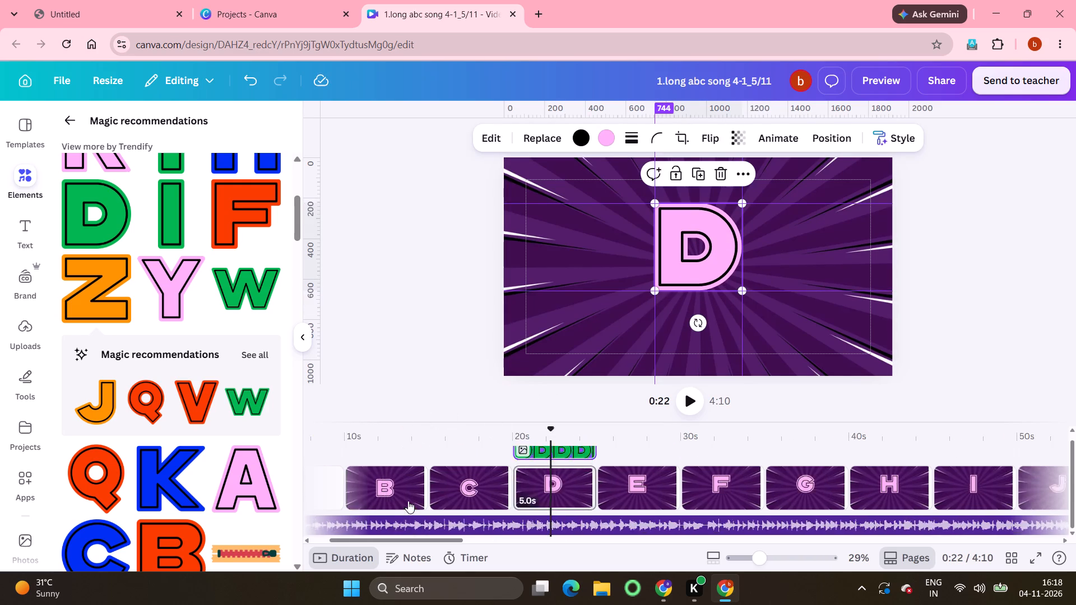
{"action": "left_click", "coordinate": [614, 491]}
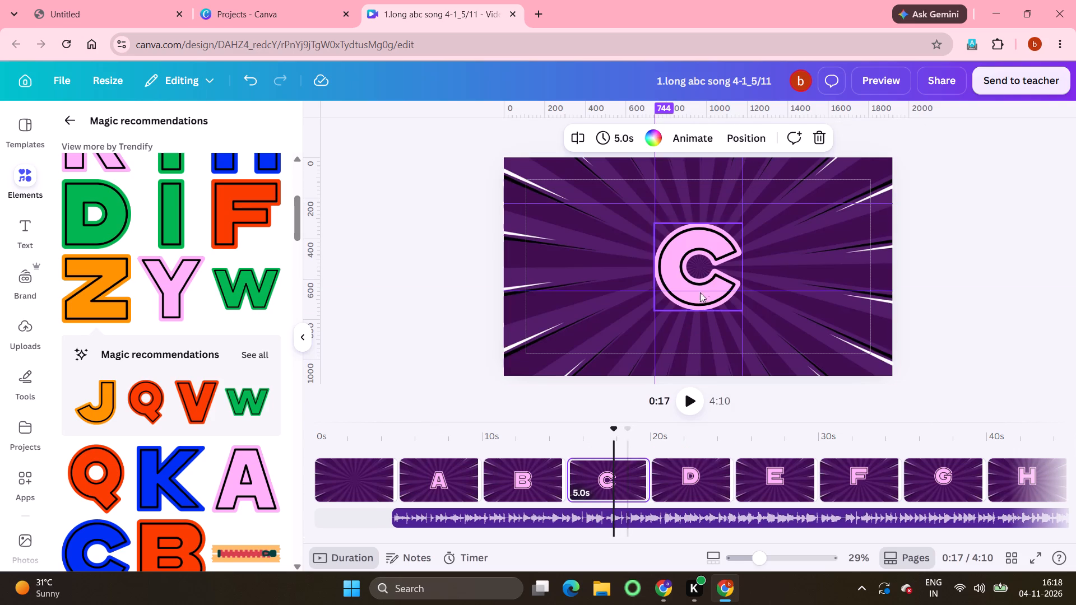
{"action": "left_click_drag", "start_coordinate": [710, 278], "coordinate": [712, 261]}
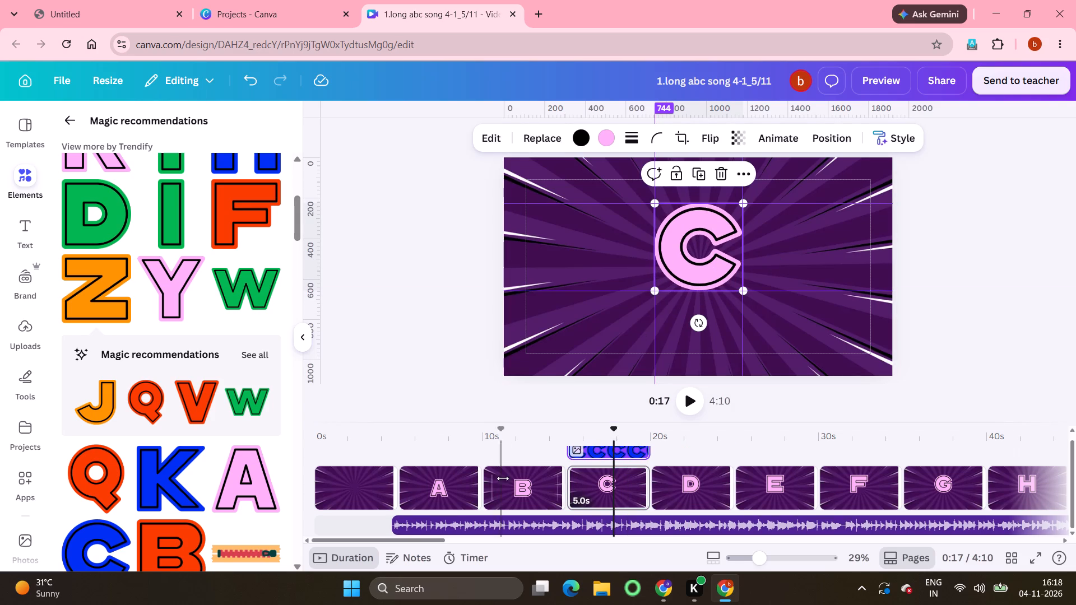
Move the letters B and A up on their pages so each fits between the two horizontal guides.
{"action": "left_click", "coordinate": [518, 489]}
{"action": "left_click_drag", "start_coordinate": [702, 259], "coordinate": [702, 254]}
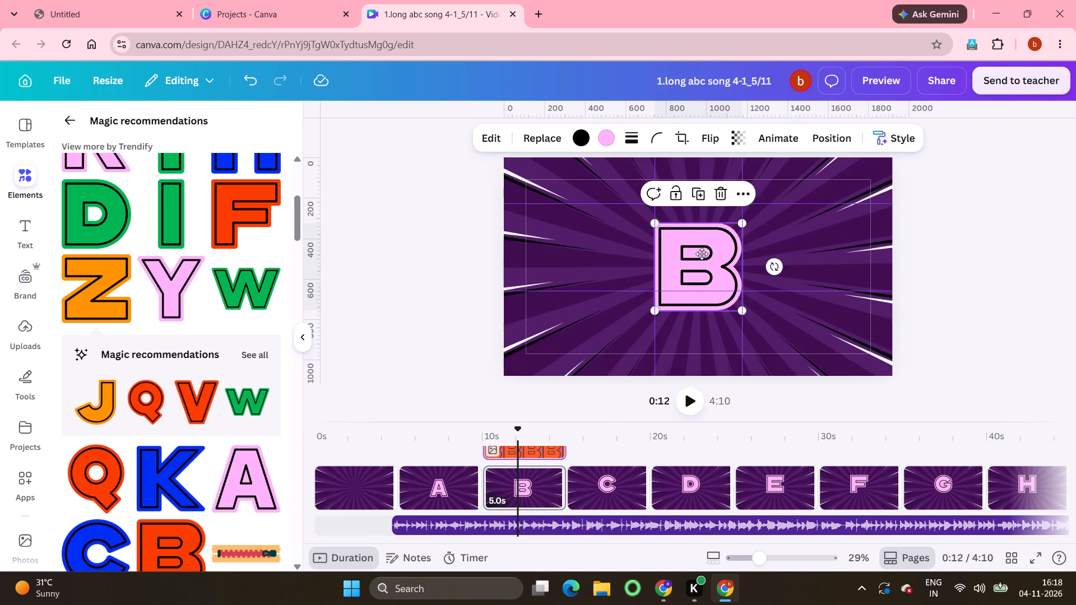
{"action": "left_click_drag", "start_coordinate": [702, 254], "coordinate": [702, 240]}
{"action": "left_click", "coordinate": [433, 497]}
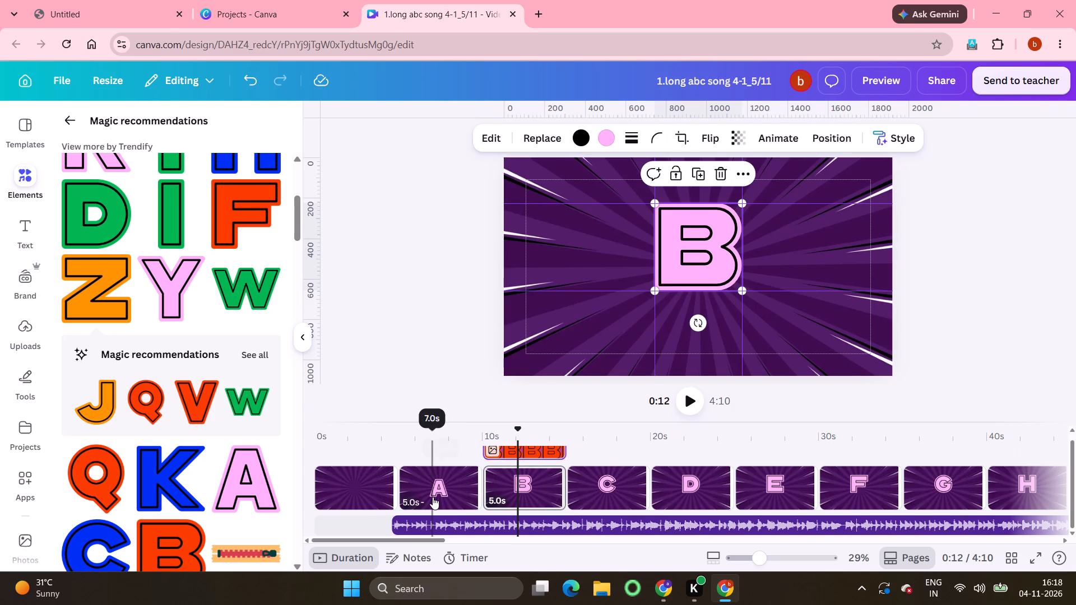
{"action": "left_click_drag", "start_coordinate": [698, 269], "coordinate": [698, 255]}
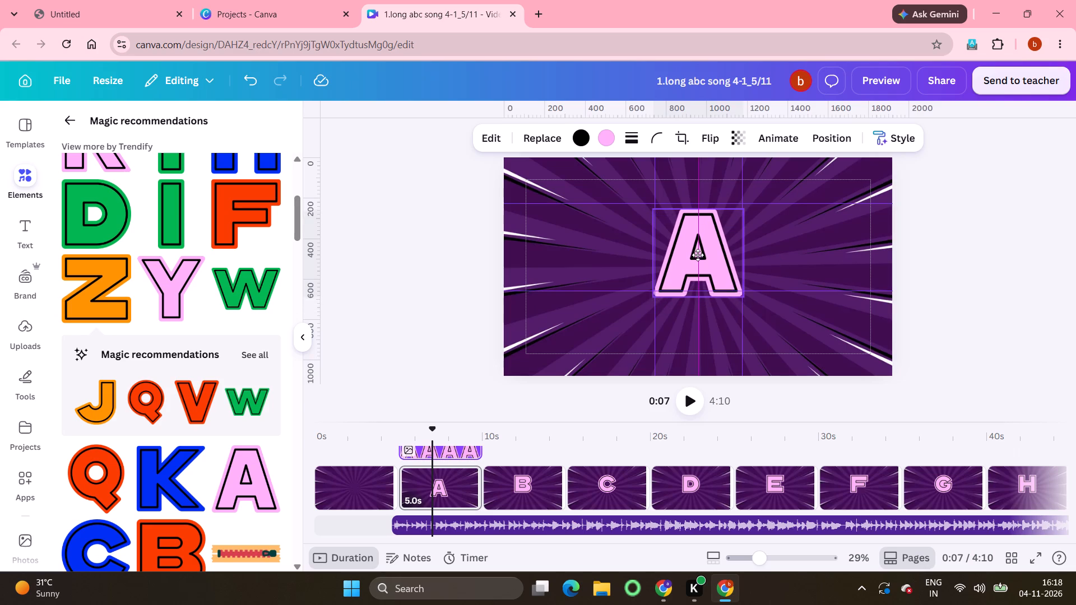
{"action": "left_click_drag", "start_coordinate": [698, 255], "coordinate": [698, 252]}
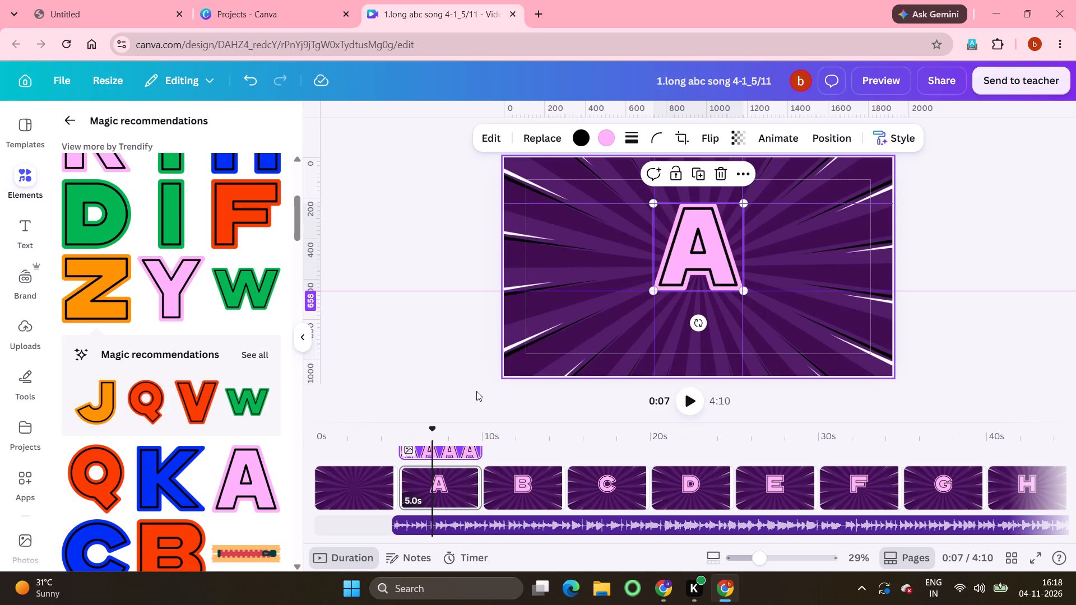
Add a heading text box to the letter A page and widen it on both sides.
{"action": "left_click", "coordinate": [26, 172]}
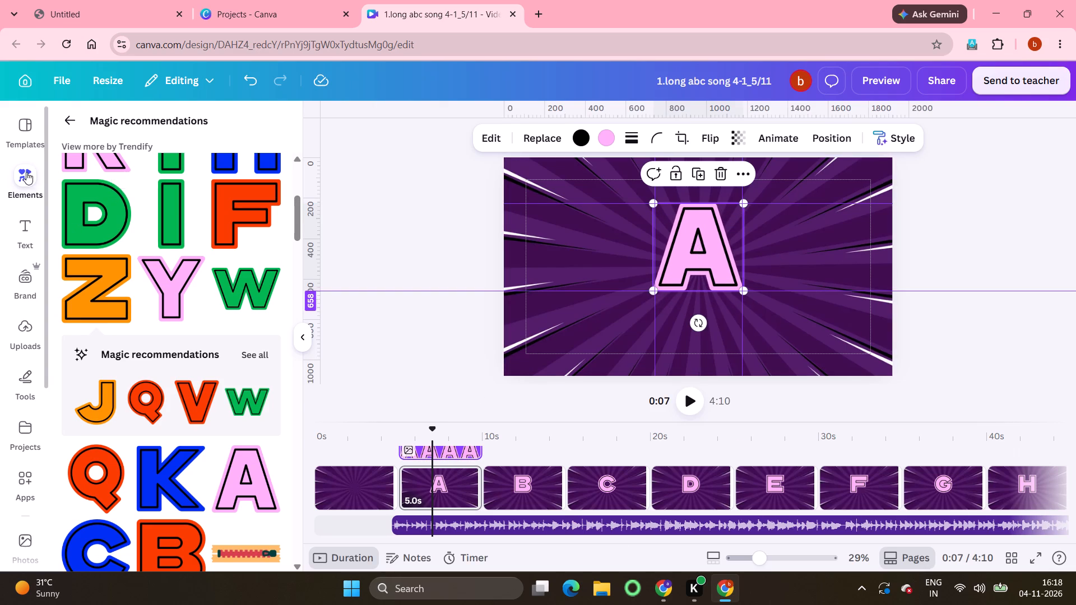
{"action": "left_click", "coordinate": [20, 235]}
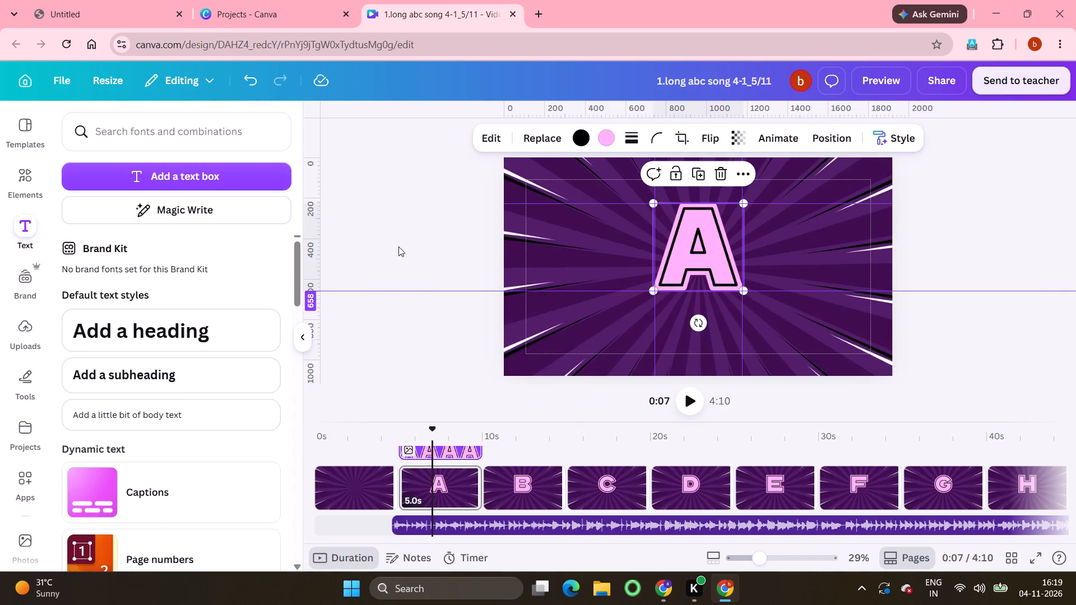
{"action": "left_click", "coordinate": [171, 328]}
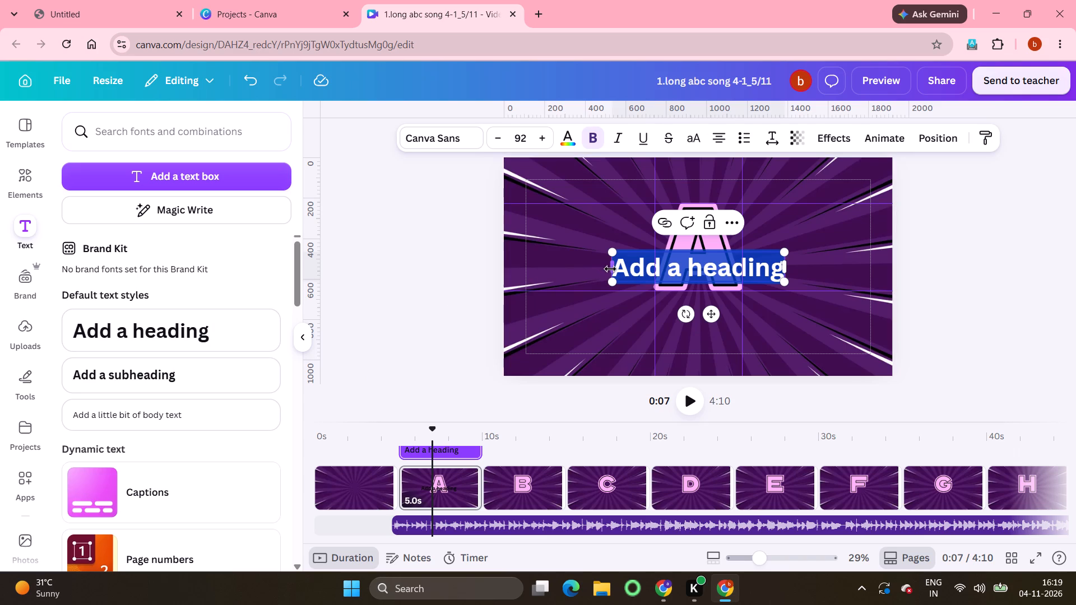
{"action": "left_click_drag", "start_coordinate": [611, 268], "coordinate": [557, 276]}
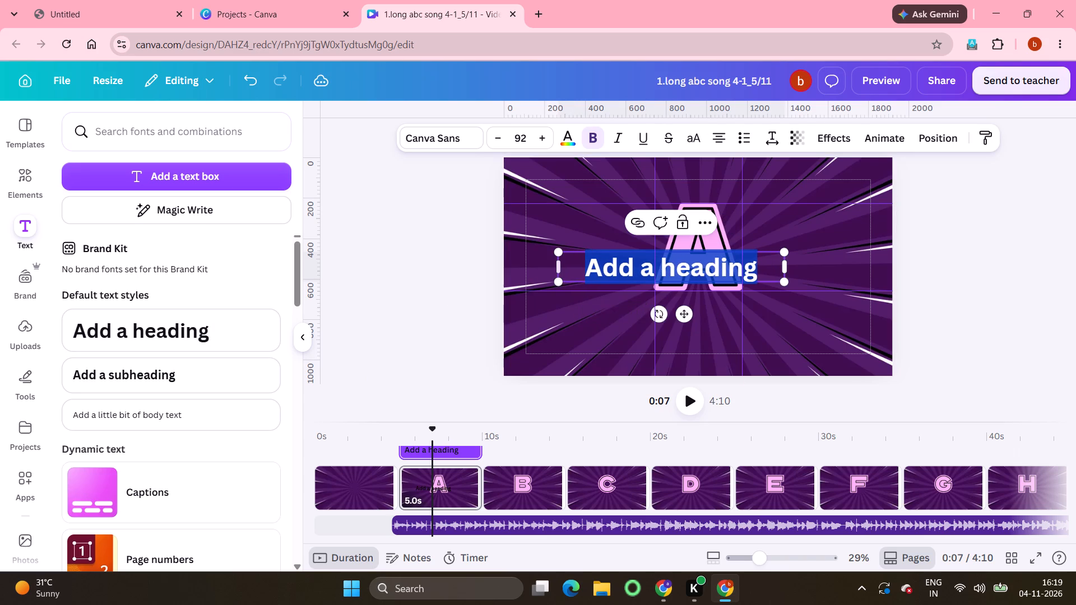
{"action": "left_click_drag", "start_coordinate": [785, 267], "coordinate": [846, 265]}
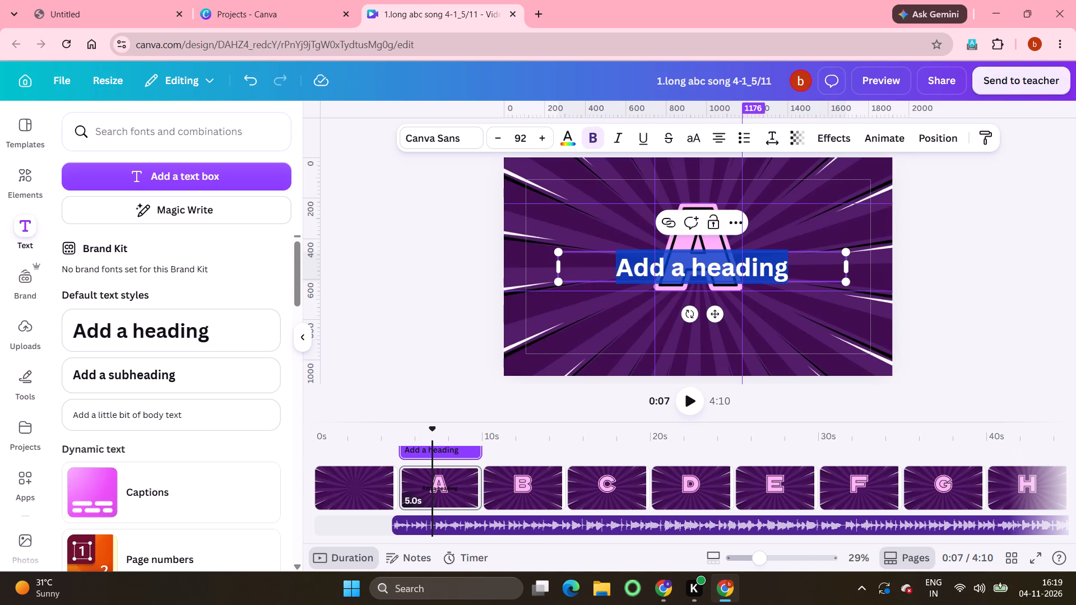
{"action": "left_click", "coordinate": [706, 268]}
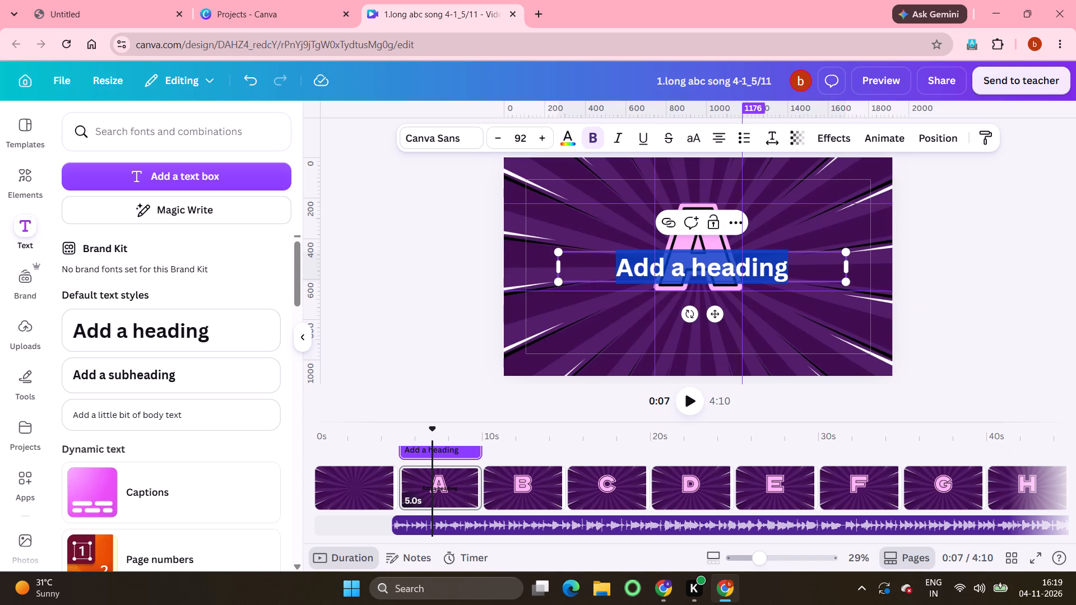